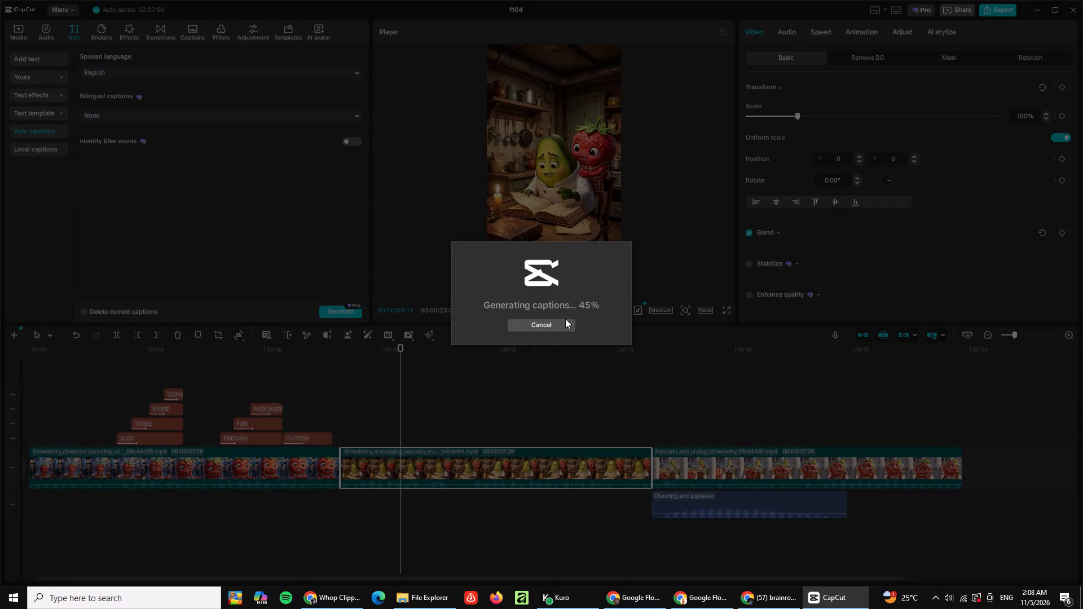
Cancel the automatic caption generation.
{"action": "left_click", "coordinate": [531, 285]}
{"action": "left_click", "coordinate": [529, 328]}
Copy the "ENOUGH" caption and paste it at 00:00:08:10, near the start of the second clip.
{"action": "left_click", "coordinate": [229, 381]}
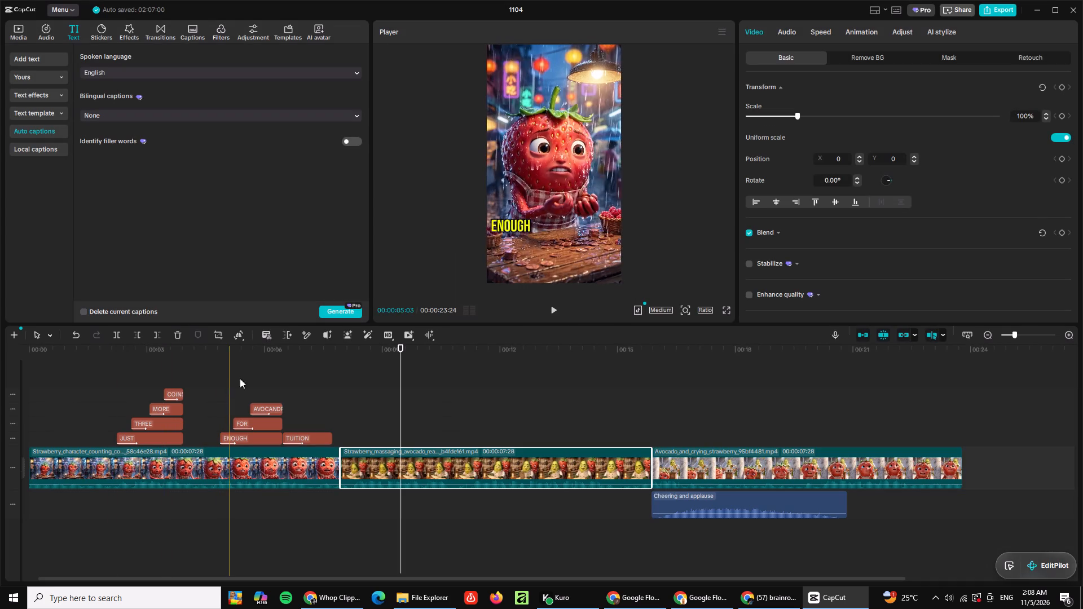
{"action": "left_click", "coordinate": [554, 304]}
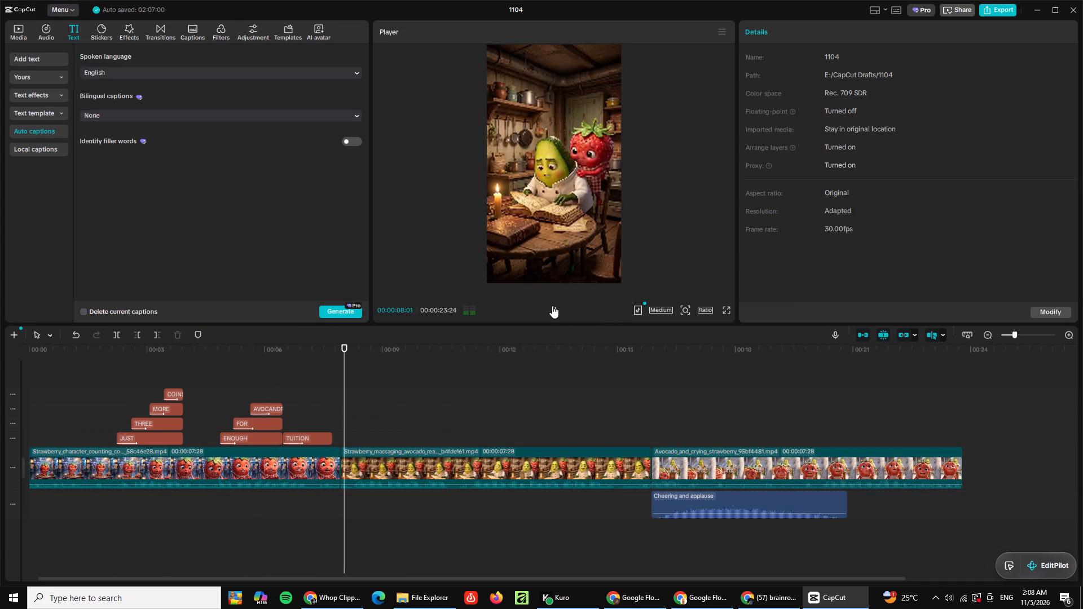
{"action": "left_click", "coordinate": [552, 306]}
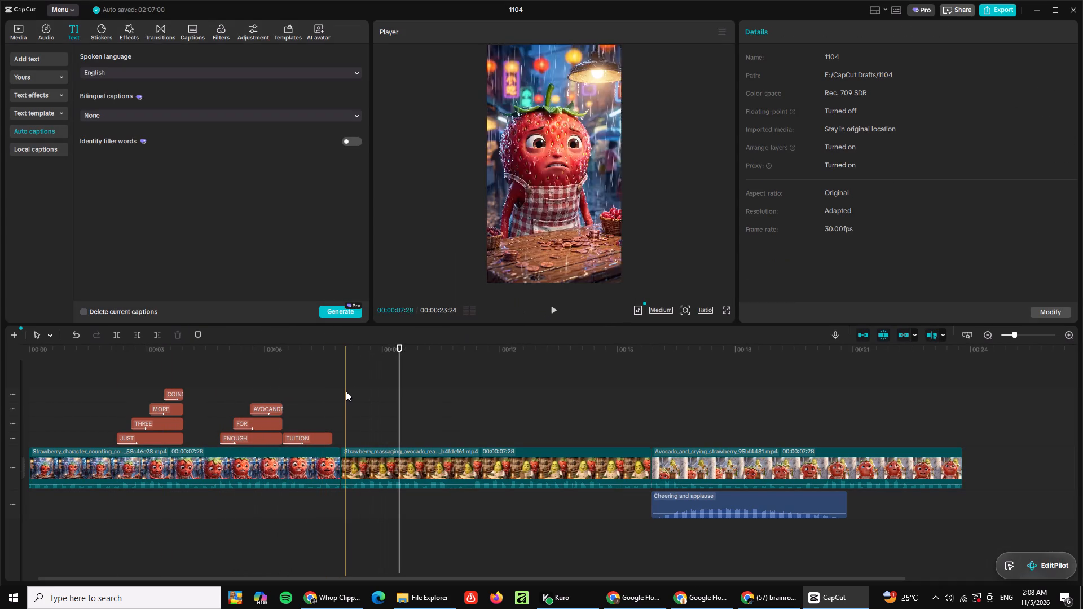
{"action": "left_click", "coordinate": [272, 440]}
{"action": "key", "text": "ctrl+c"}
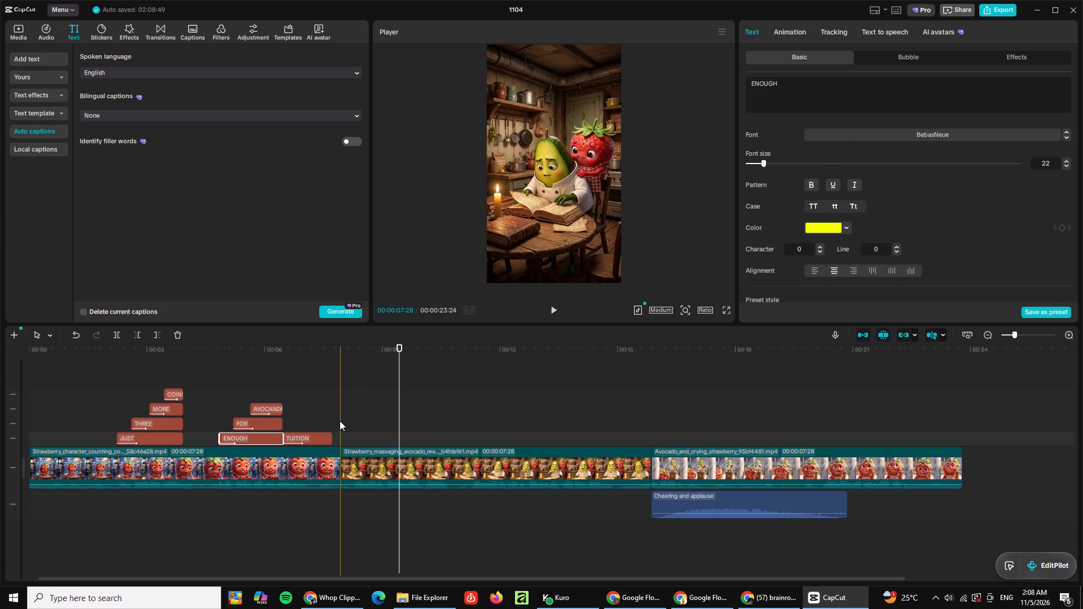
{"action": "left_click", "coordinate": [340, 421]}
{"action": "key", "text": "space"}
{"action": "key", "text": "space"}
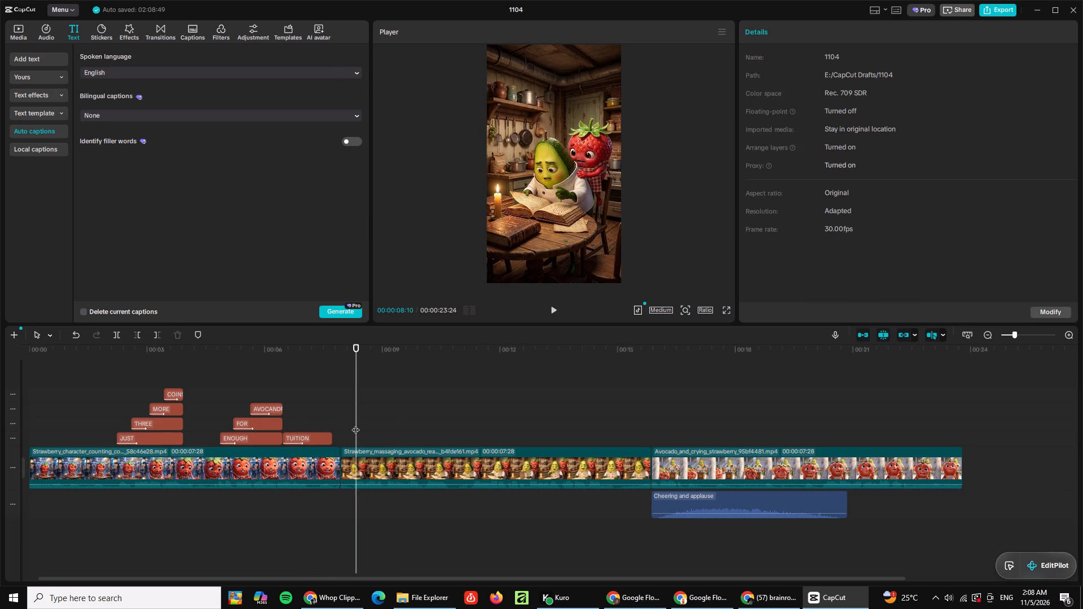
{"action": "key", "text": "ctrl+v"}
Change the pasted caption's text to "ONCE".
{"action": "double_click", "coordinate": [796, 98]}
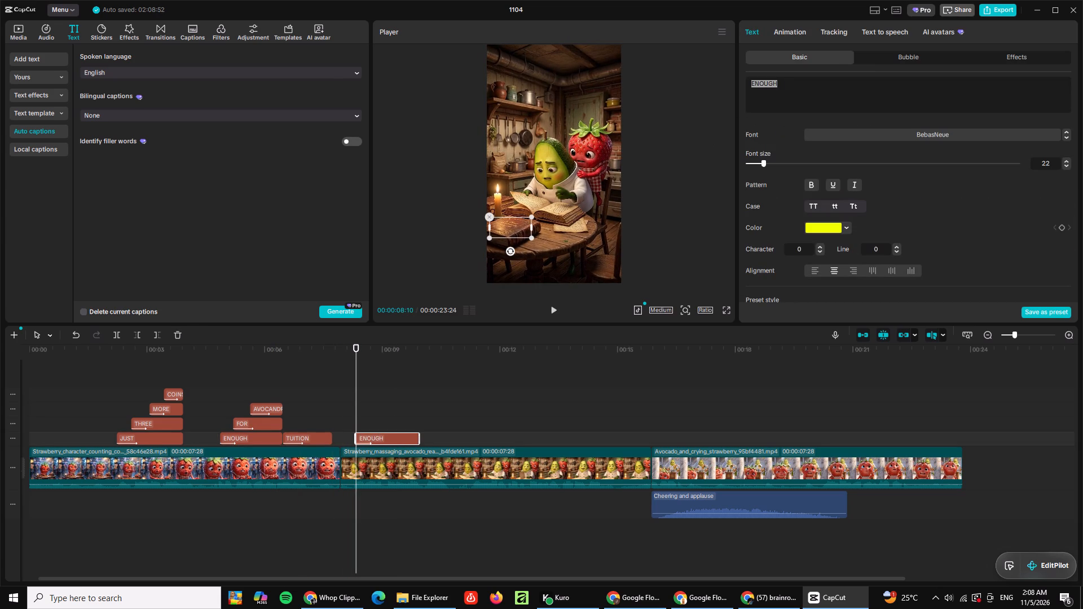
{"action": "type", "text": "ONCE"}
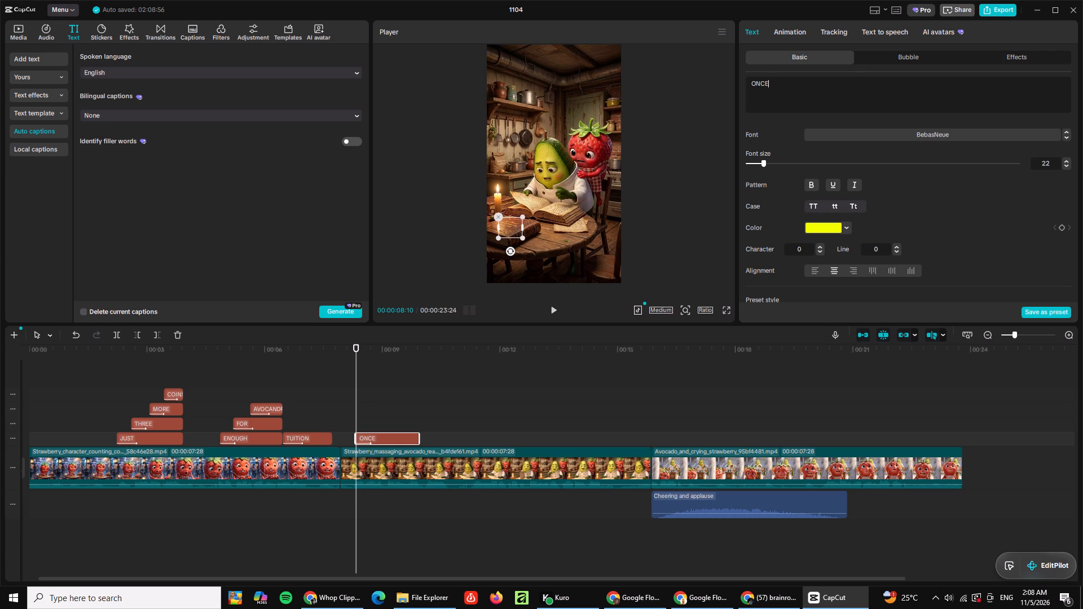
{"action": "key", "text": "space"}
{"action": "type", "text": "I'M"}
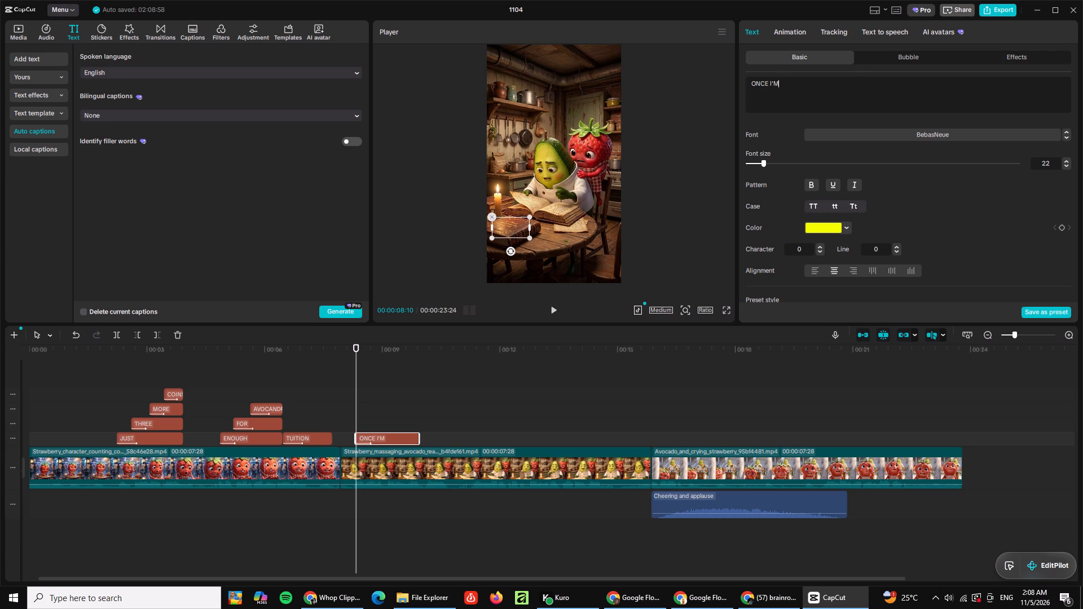
{"action": "key", "text": "space"}
{"action": "key", "text": "BackSpace"}
{"action": "key", "text": "BackSpace"}
{"action": "key", "text": "BackSpace"}
{"action": "key", "text": "BackSpace"}
{"action": "key", "text": "BackSpace"}
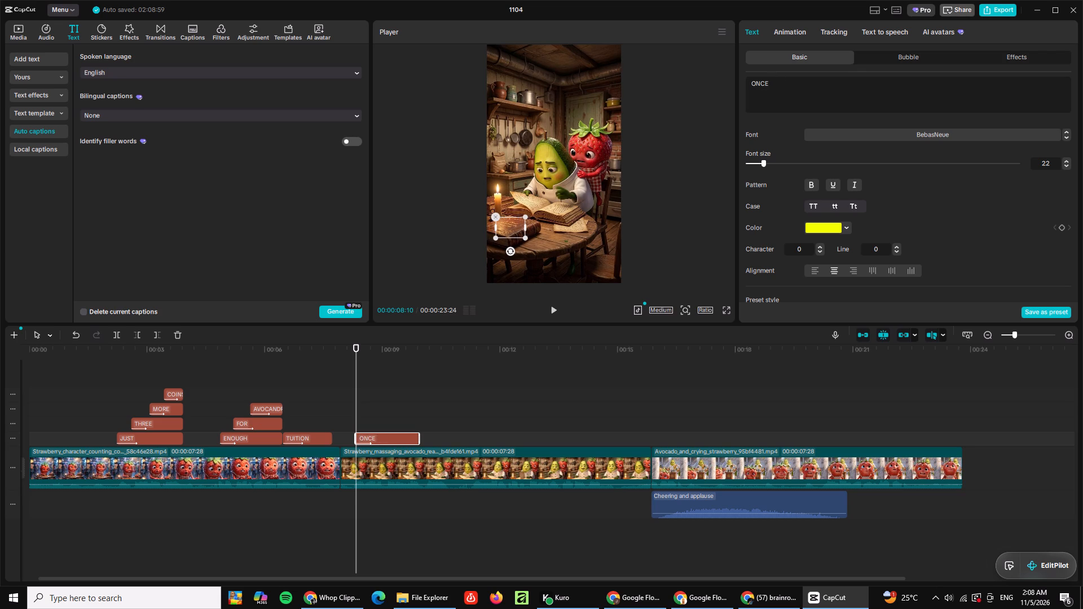
Paste another copy of the caption at 00:00:08:20 and change its text to "I'M".
{"action": "left_click", "coordinate": [349, 378]}
{"action": "key", "text": "space"}
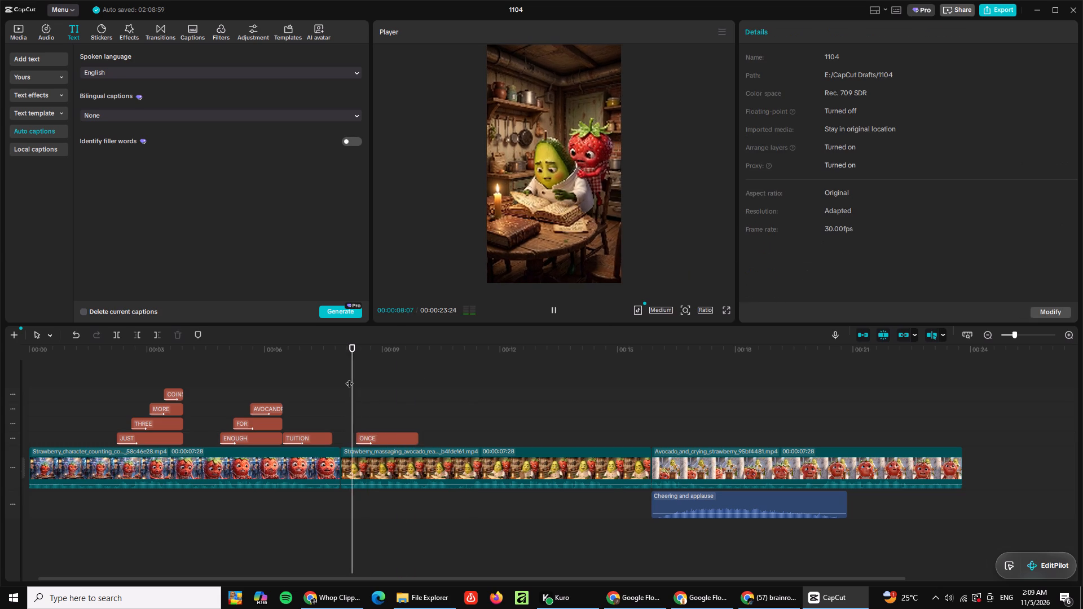
{"action": "key", "text": "space"}
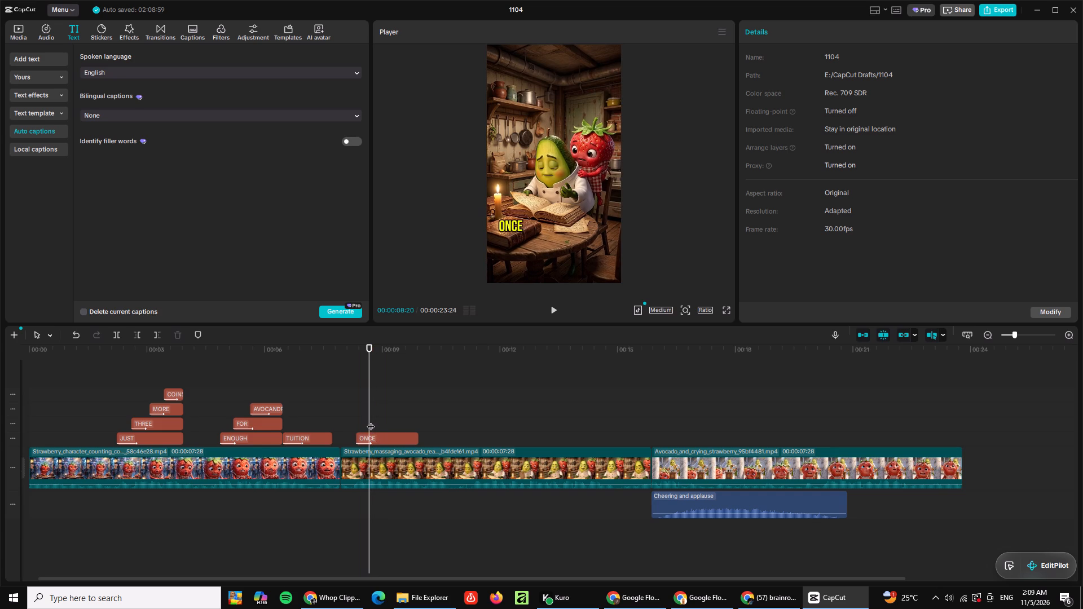
{"action": "key", "text": "ctrl+v"}
{"action": "double_click", "coordinate": [878, 81]}
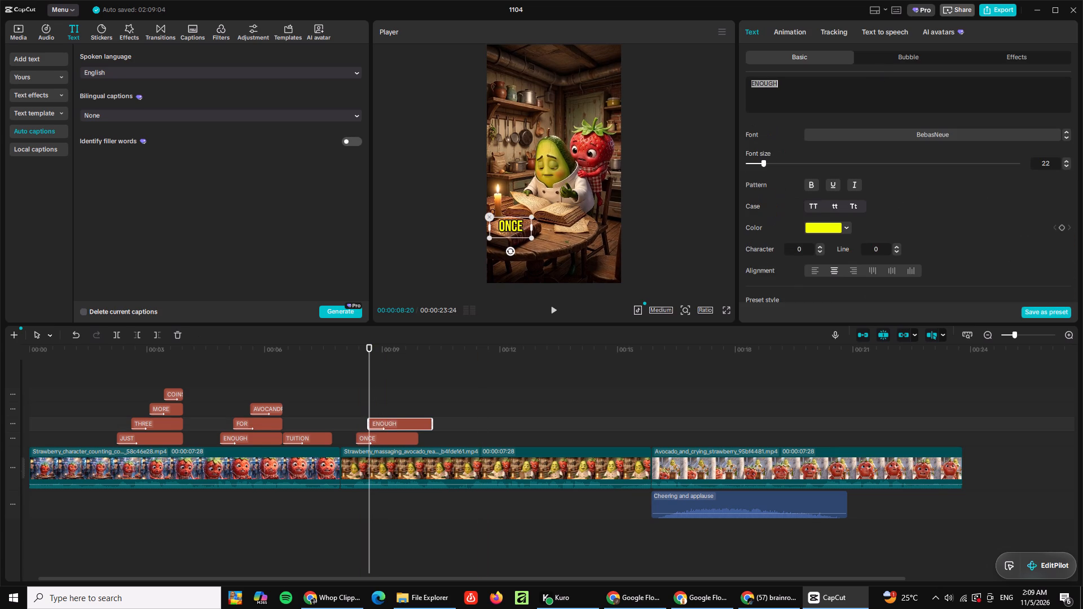
{"action": "type", "text": "I',"}
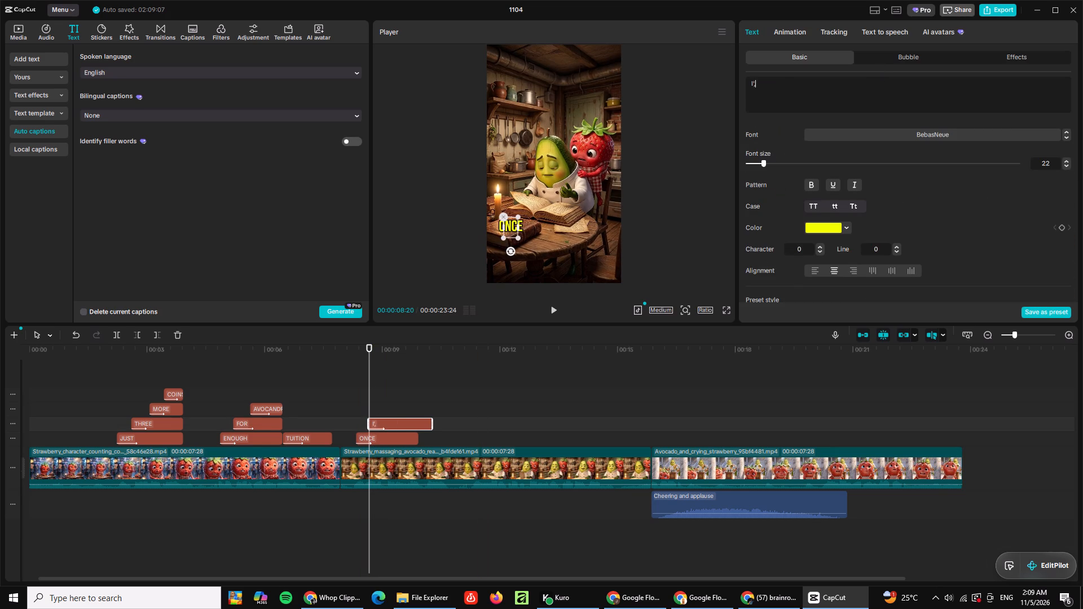
{"action": "key", "text": "BackSpace"}
{"action": "key", "text": "m"}
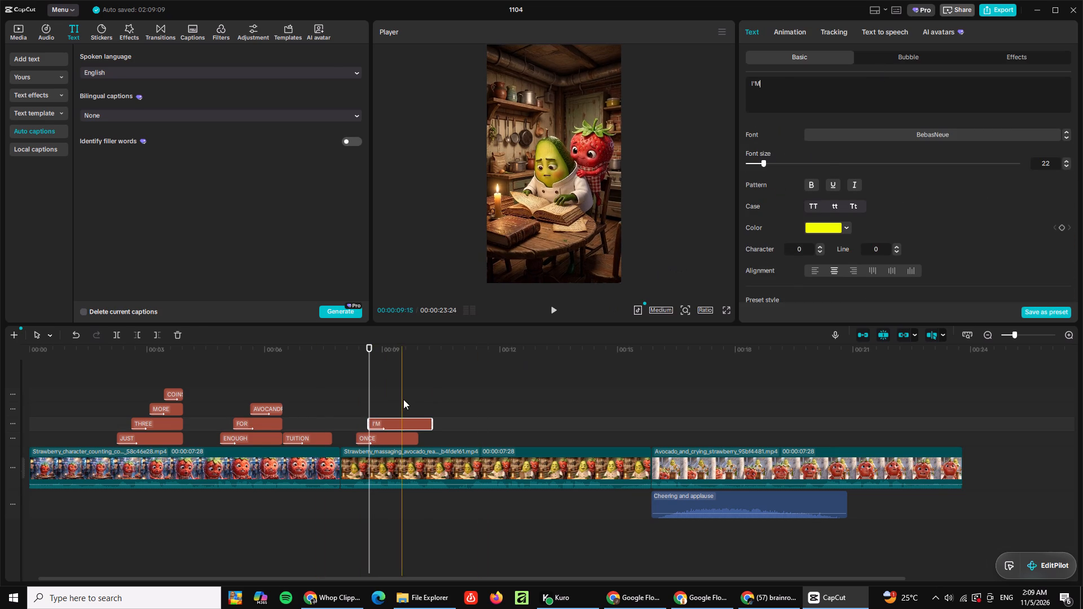
Move the "I'M" caption in the video frame so it sits directly after the word "ONCE".
{"action": "left_click", "coordinate": [403, 399]}
{"action": "left_click", "coordinate": [385, 423]}
{"action": "left_click_drag", "start_coordinate": [510, 227], "coordinate": [519, 227]}
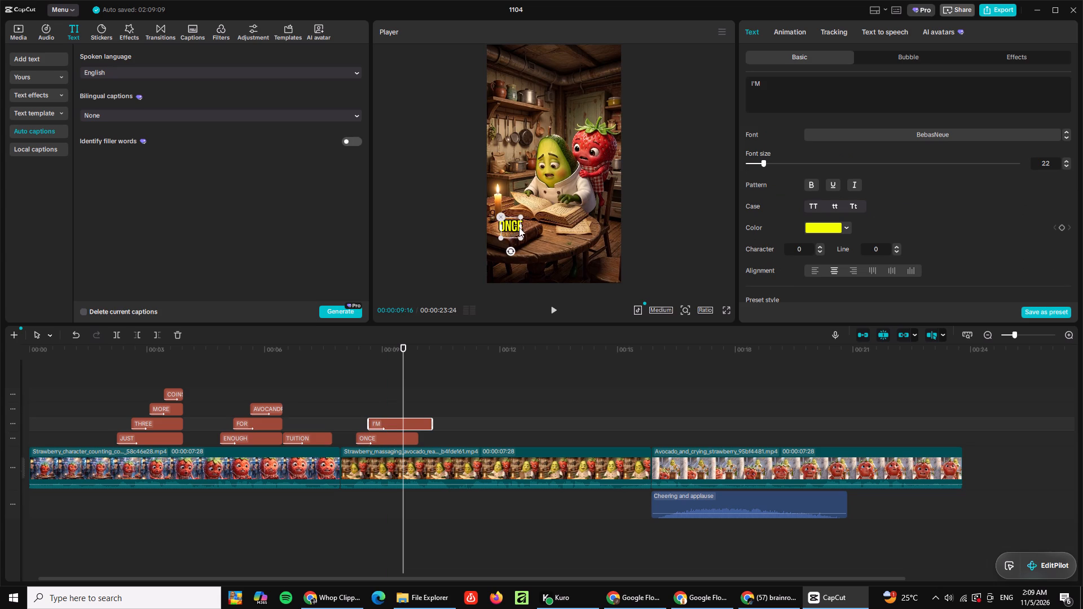
{"action": "left_click_drag", "start_coordinate": [519, 227], "coordinate": [535, 227]}
Paste another copy of the caption at 00:00:08:29 and place it on the track above "I'M".
{"action": "left_click", "coordinate": [358, 382]}
{"action": "key", "text": "space"}
{"action": "key", "text": "space"}
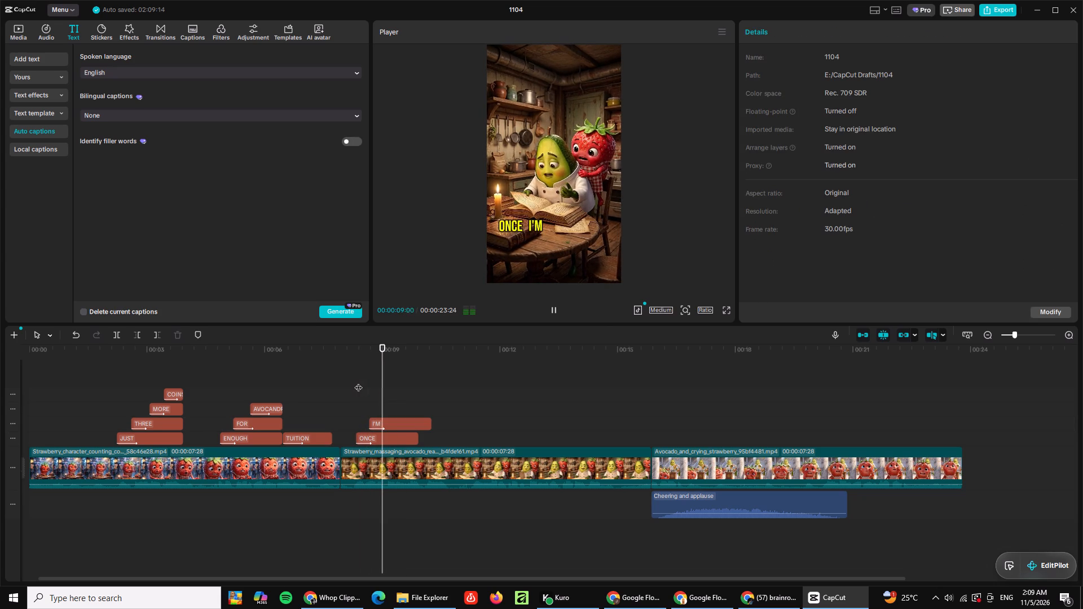
{"action": "left_click", "coordinate": [384, 401]}
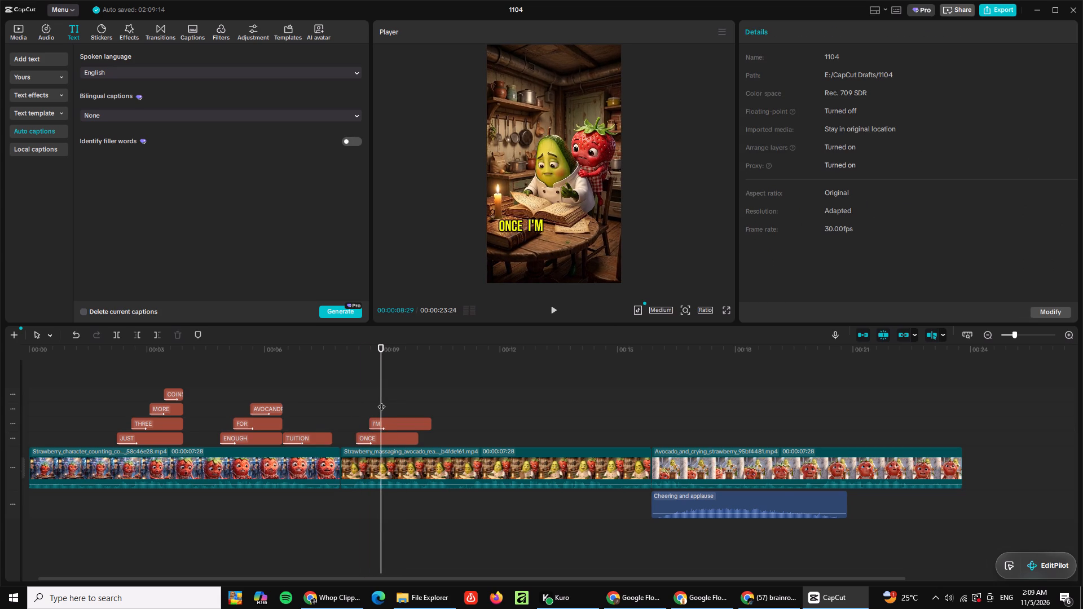
{"action": "key", "text": "ctrl+v"}
{"action": "left_click_drag", "start_coordinate": [415, 435], "coordinate": [413, 411]}
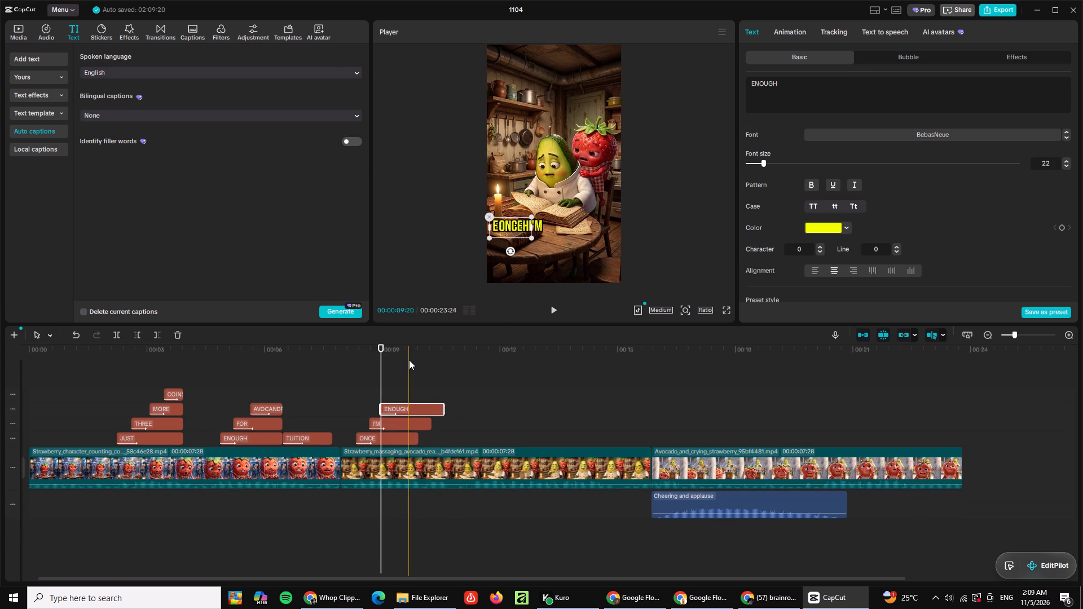
Change the new caption's text to "A" and position it right after "I'M" in the video frame.
{"action": "left_click", "coordinate": [399, 367]}
{"action": "left_click", "coordinate": [409, 408]}
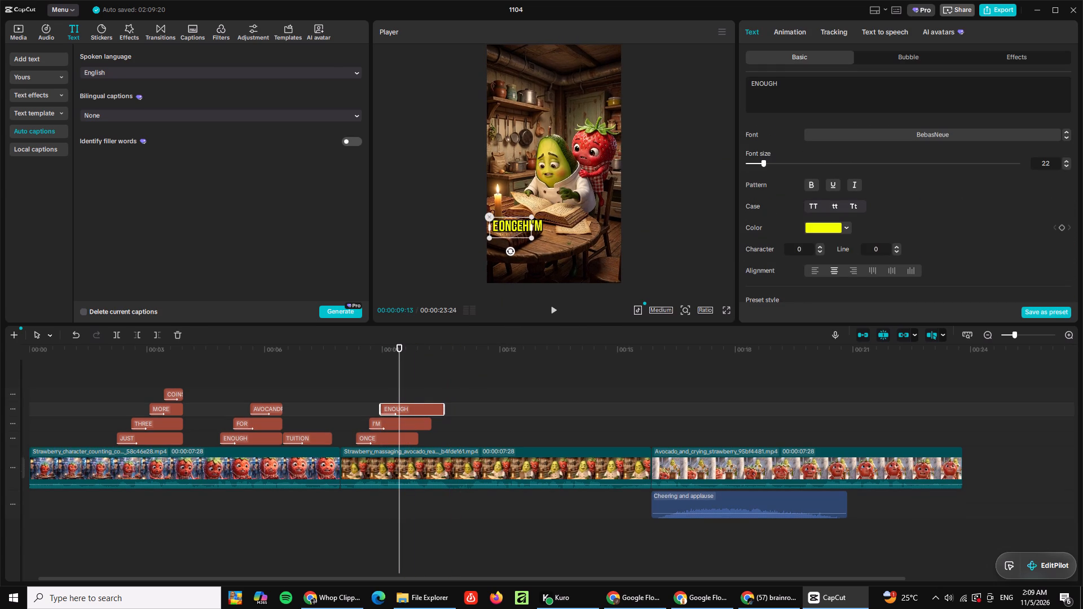
{"action": "double_click", "coordinate": [835, 95]}
{"action": "key", "text": "a"}
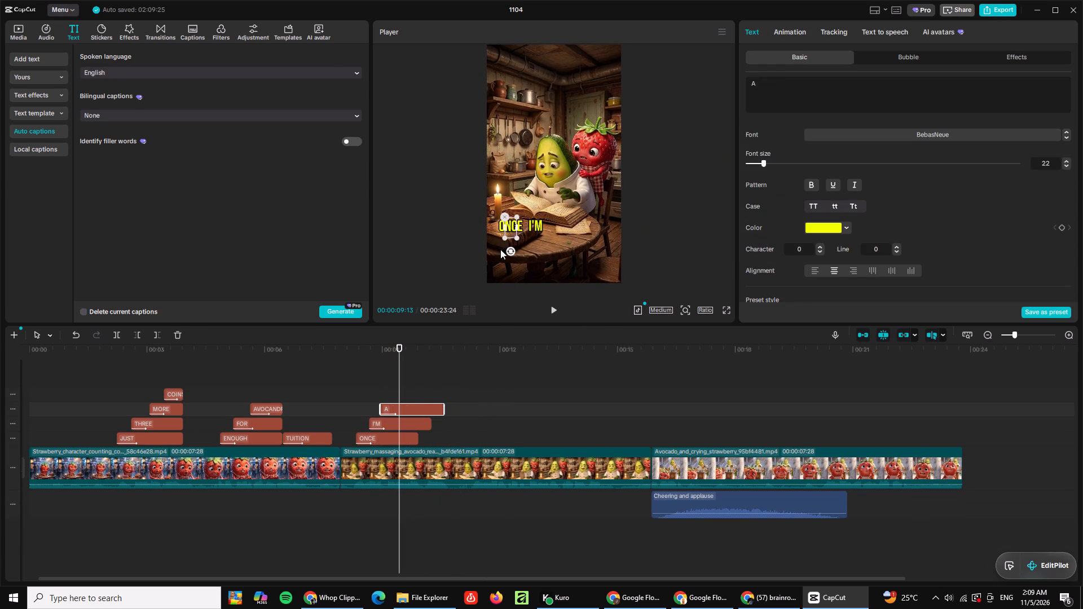
{"action": "left_click_drag", "start_coordinate": [510, 230], "coordinate": [559, 231]}
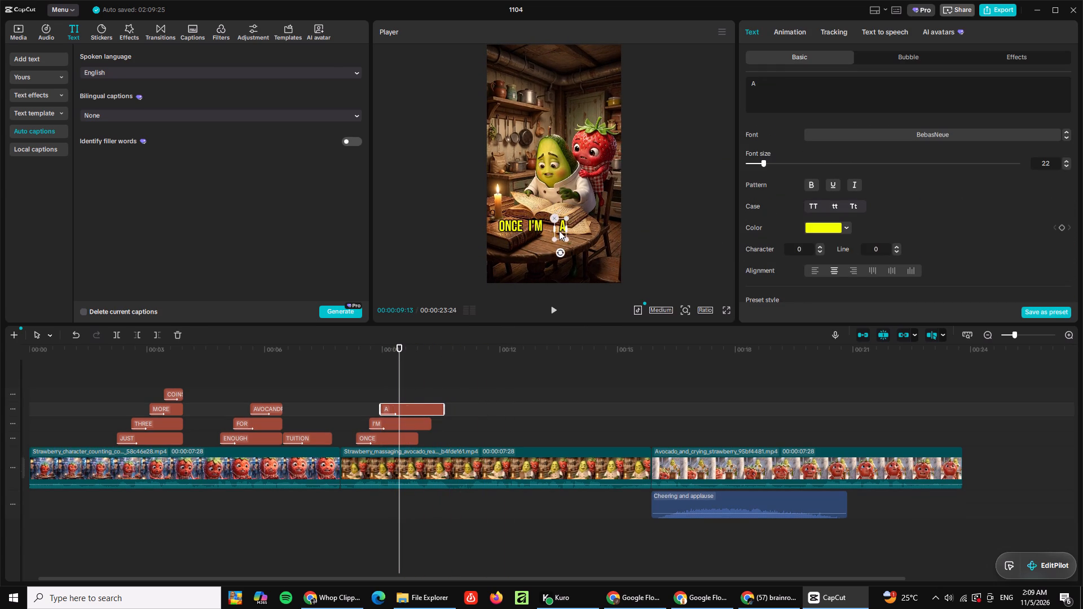
{"action": "left_click_drag", "start_coordinate": [559, 231], "coordinate": [551, 228]}
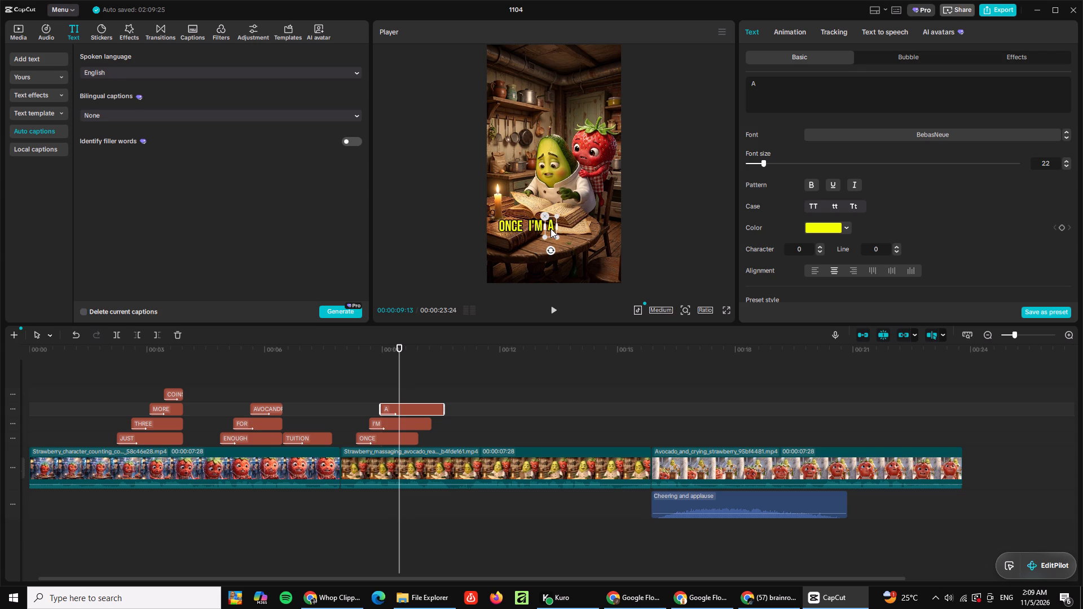
{"action": "left_click_drag", "start_coordinate": [551, 228], "coordinate": [550, 230]}
{"action": "left_click_drag", "start_coordinate": [550, 230], "coordinate": [550, 229]}
Play back the line and shift the "A" caption to start at 00:00:08:25 to match the speech.
{"action": "left_click", "coordinate": [350, 395]}
{"action": "key", "text": "space"}
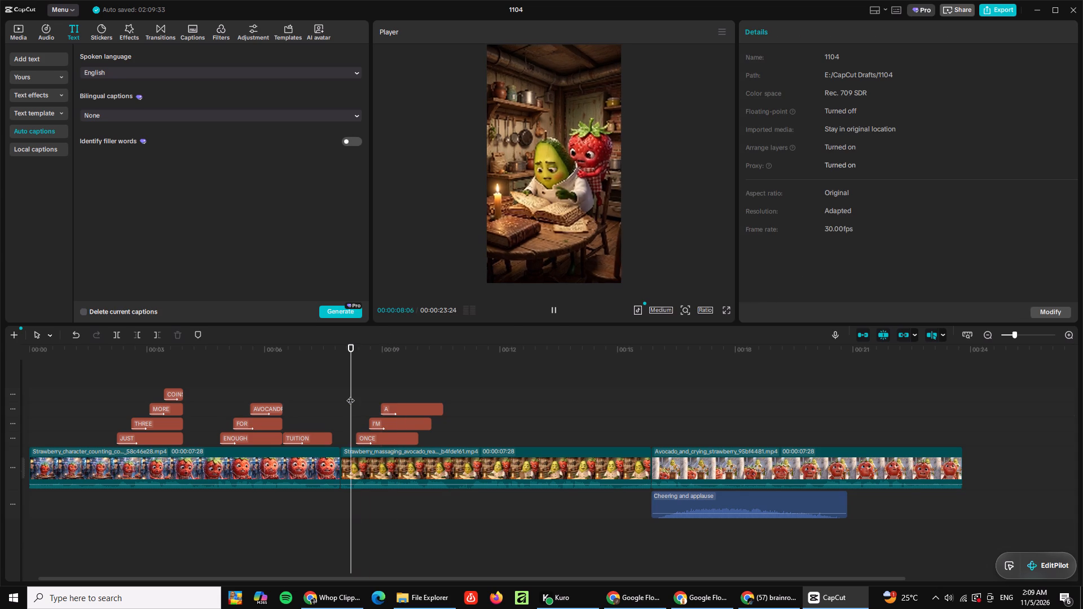
{"action": "key", "text": "space"}
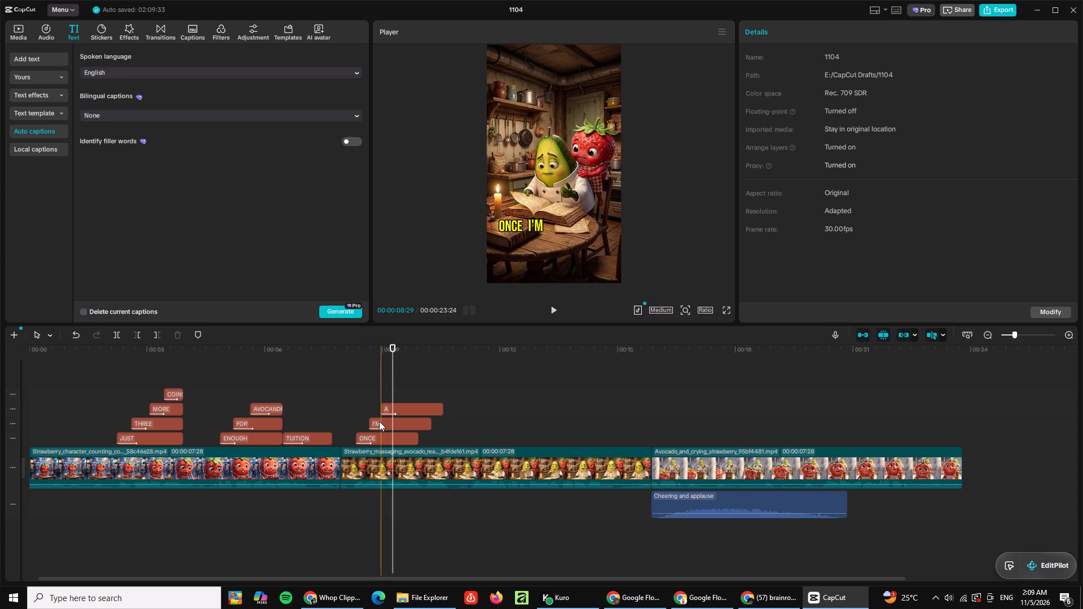
{"action": "left_click", "coordinate": [339, 410]}
{"action": "key", "text": "space"}
{"action": "key", "text": "space"}
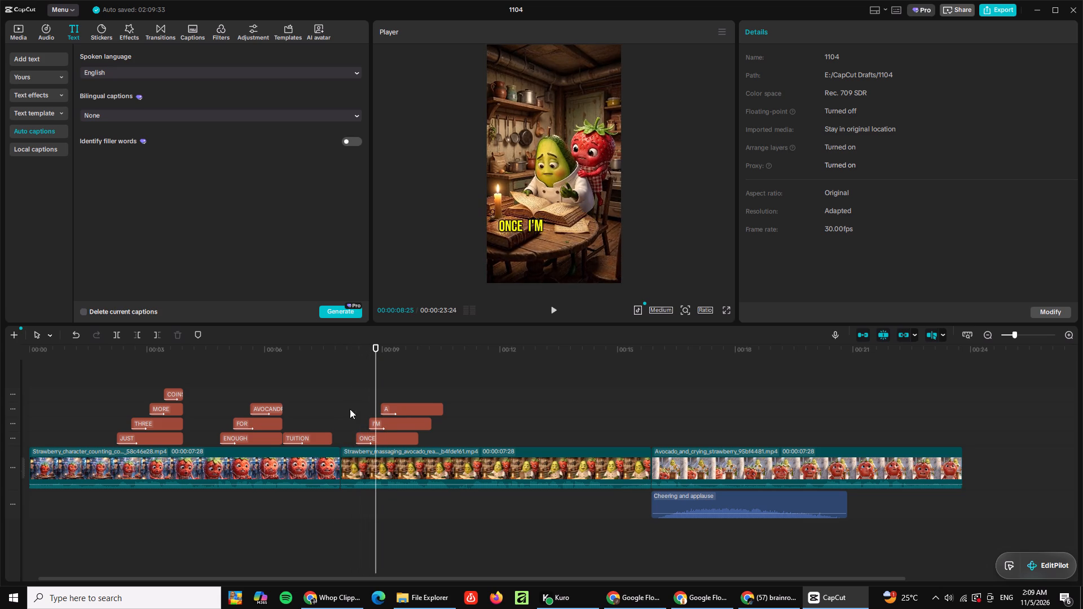
{"action": "left_click", "coordinate": [389, 409]}
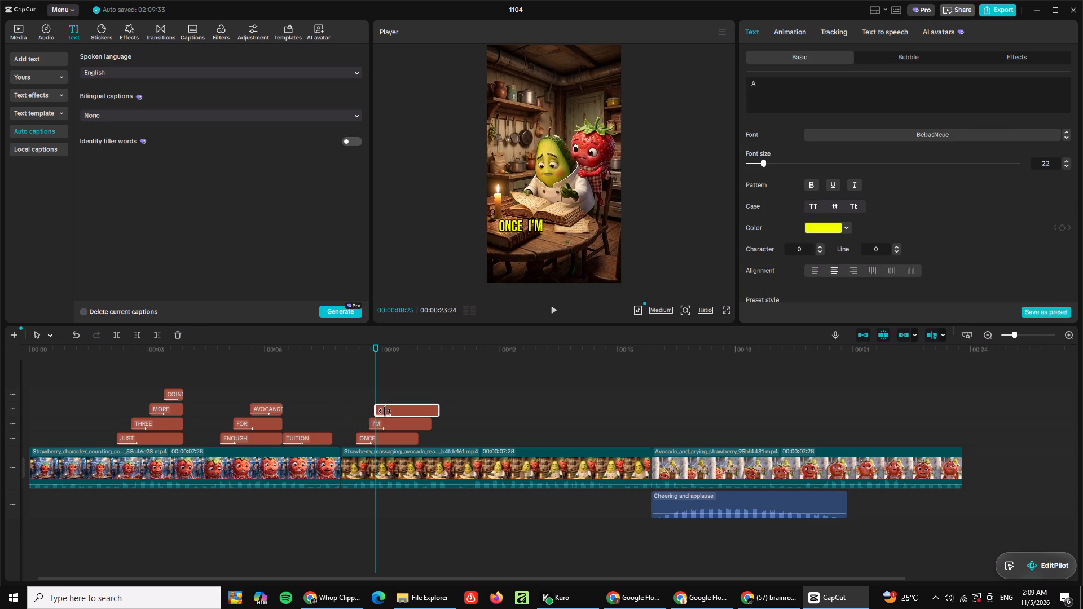
Find the next spoken word, paste a caption copy at 00:00:09:01 and place it on the track above "A".
{"action": "left_click", "coordinate": [352, 400]}
{"action": "key", "text": "space"}
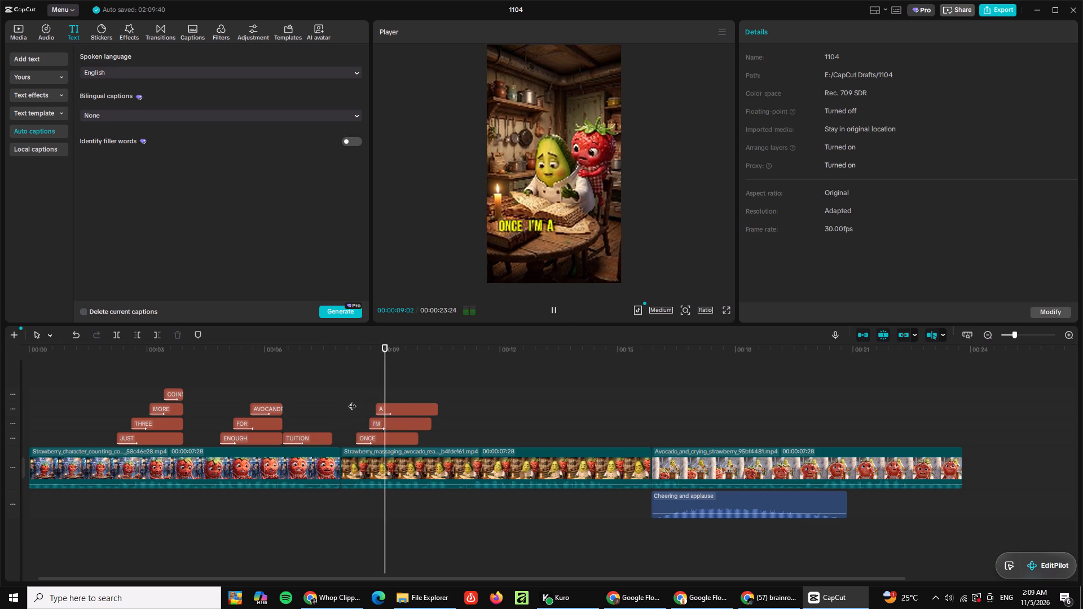
{"action": "key", "text": "space"}
{"action": "left_click_drag", "start_coordinate": [395, 395], "coordinate": [366, 389]}
{"action": "key", "text": "space"}
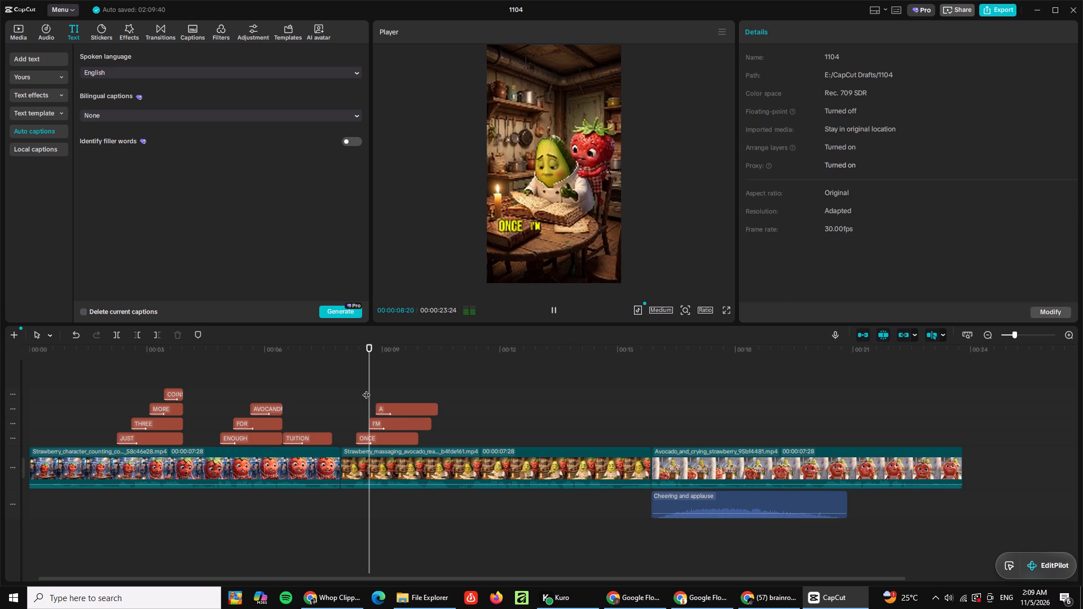
{"action": "key", "text": "space"}
{"action": "left_click", "coordinate": [387, 386]}
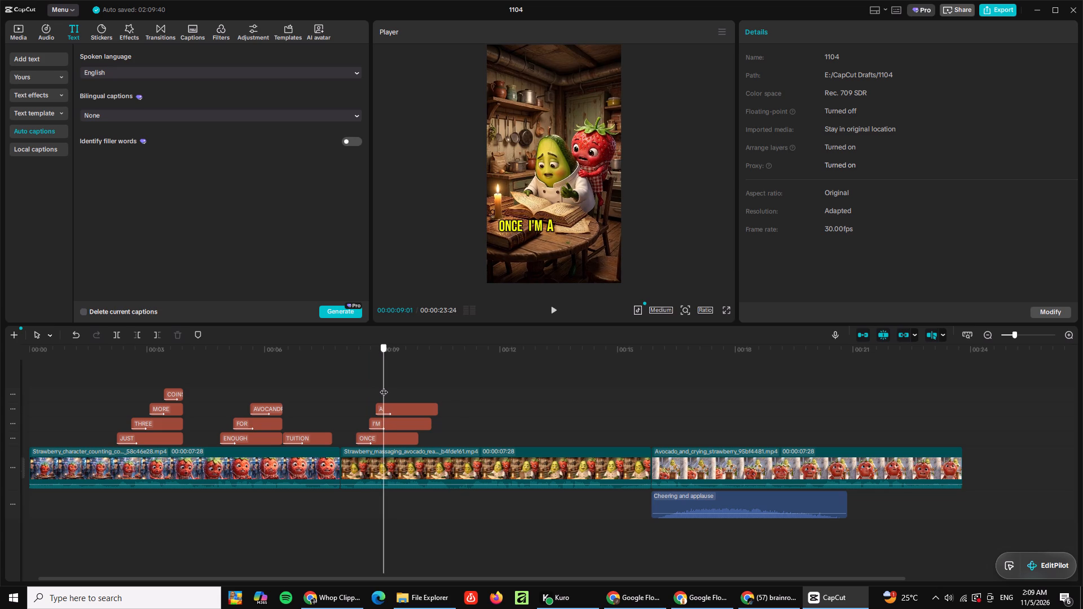
{"action": "key", "text": "ctrl+v"}
{"action": "left_click_drag", "start_coordinate": [403, 436], "coordinate": [403, 410]}
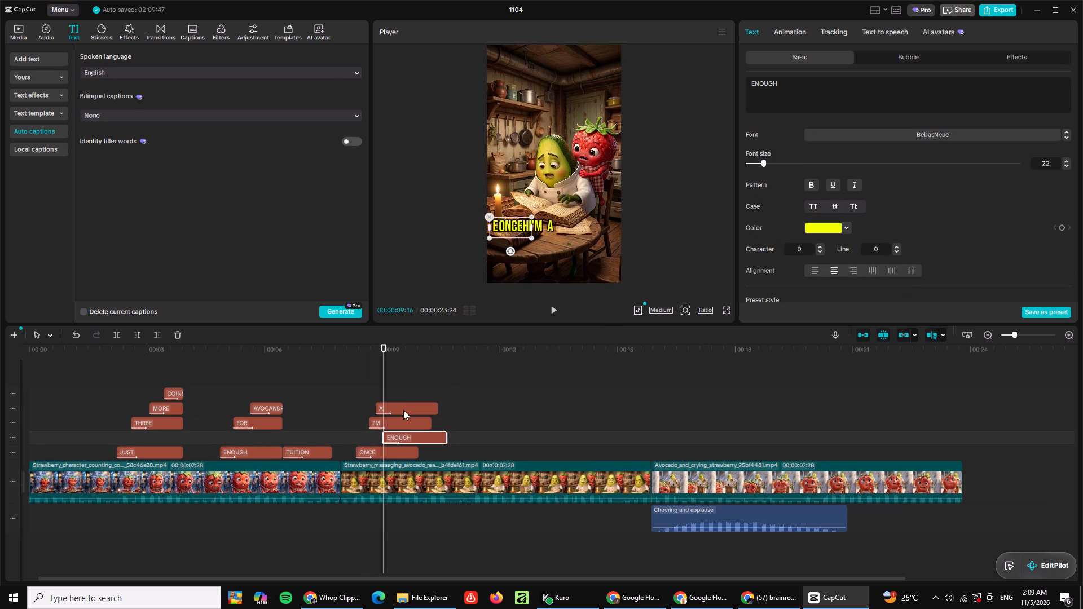
{"action": "left_click_drag", "start_coordinate": [403, 410], "coordinate": [401, 388]}
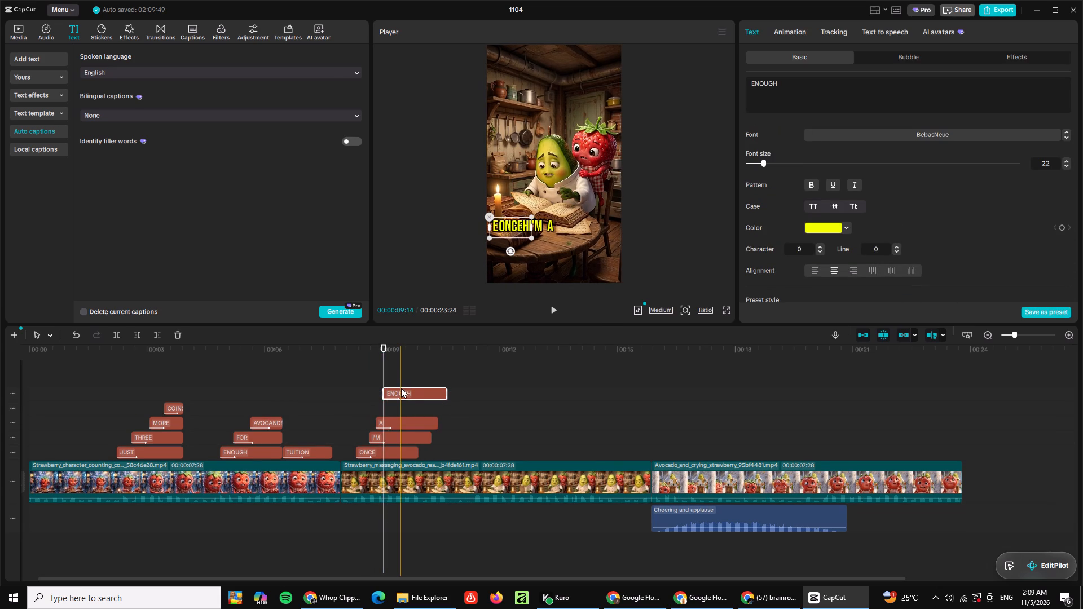
{"action": "left_click_drag", "start_coordinate": [401, 388], "coordinate": [401, 397]}
{"action": "left_click_drag", "start_coordinate": [399, 392], "coordinate": [399, 407]}
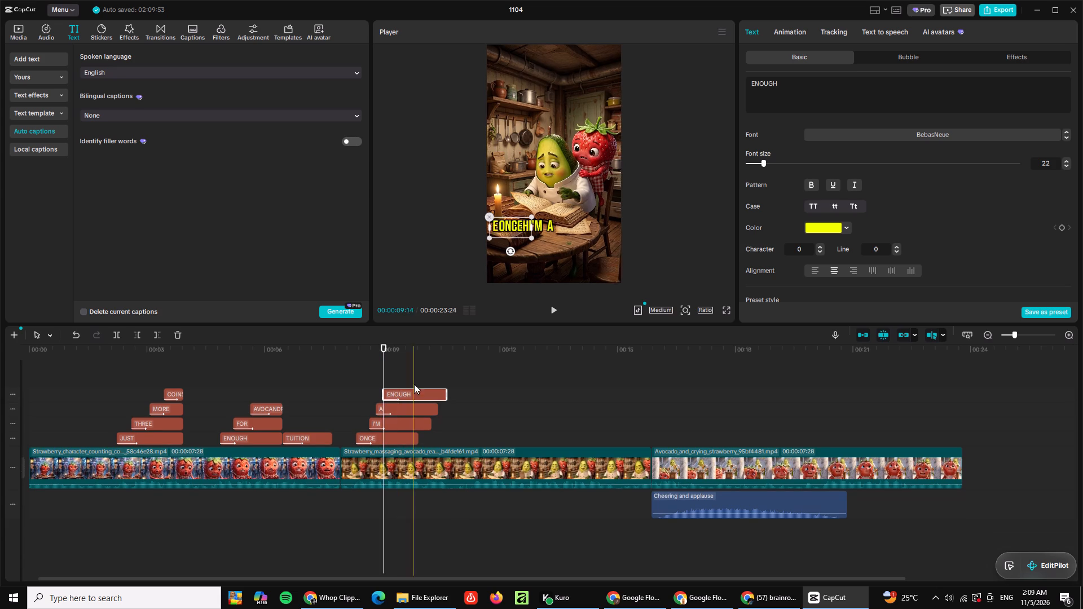
Change the newest caption's text to "FAMOUS".
{"action": "double_click", "coordinate": [890, 83]}
{"action": "type", "text": "FAMOUS"}
{"action": "left_click", "coordinate": [393, 377]}
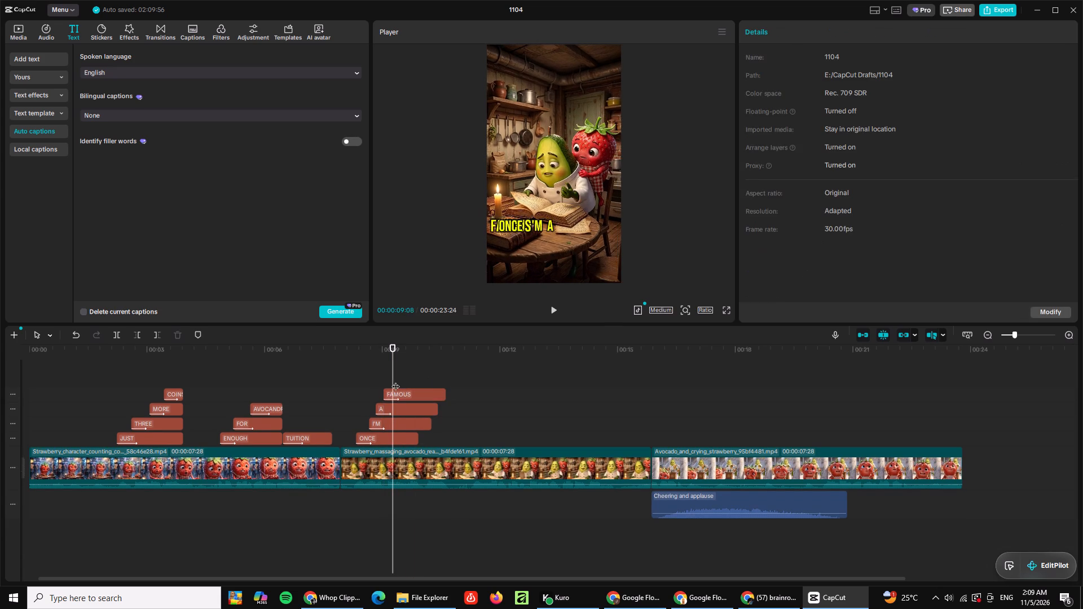
Position the "FAMOUS" caption right after "A" in the video frame, level with the other words.
{"action": "left_click", "coordinate": [401, 398]}
{"action": "left_click_drag", "start_coordinate": [507, 223], "coordinate": [563, 218]}
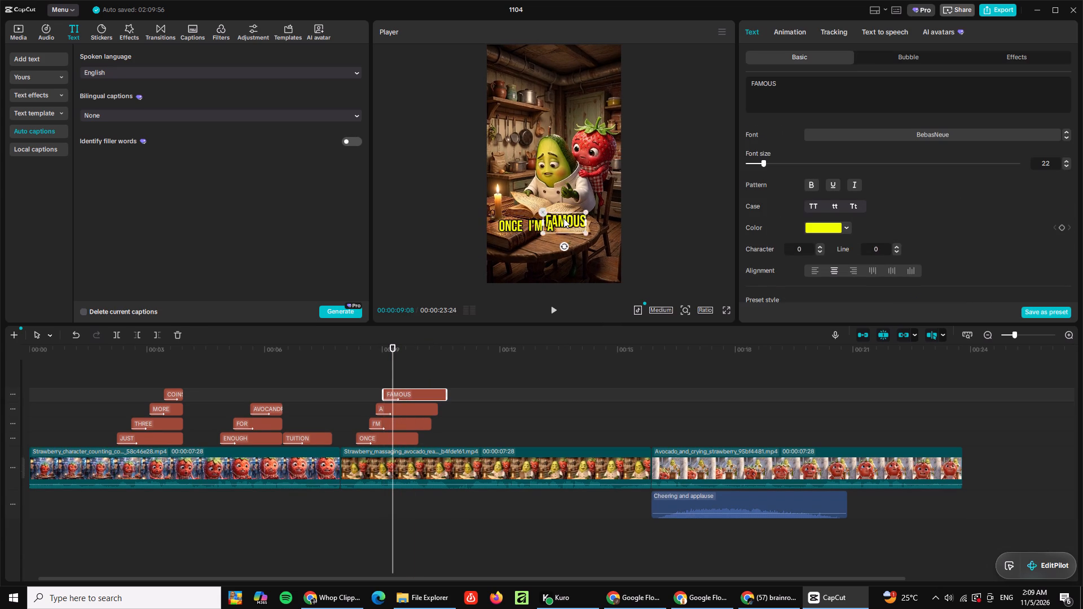
{"action": "left_click_drag", "start_coordinate": [563, 218], "coordinate": [575, 223]}
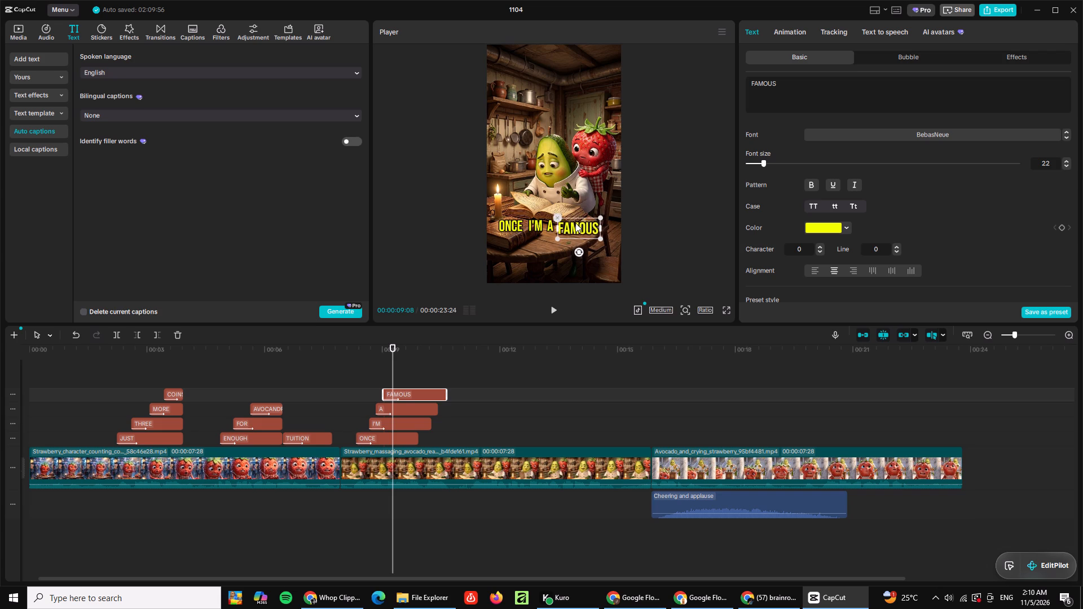
{"action": "left_click_drag", "start_coordinate": [575, 223], "coordinate": [577, 223]}
{"action": "left_click", "coordinate": [642, 223]}
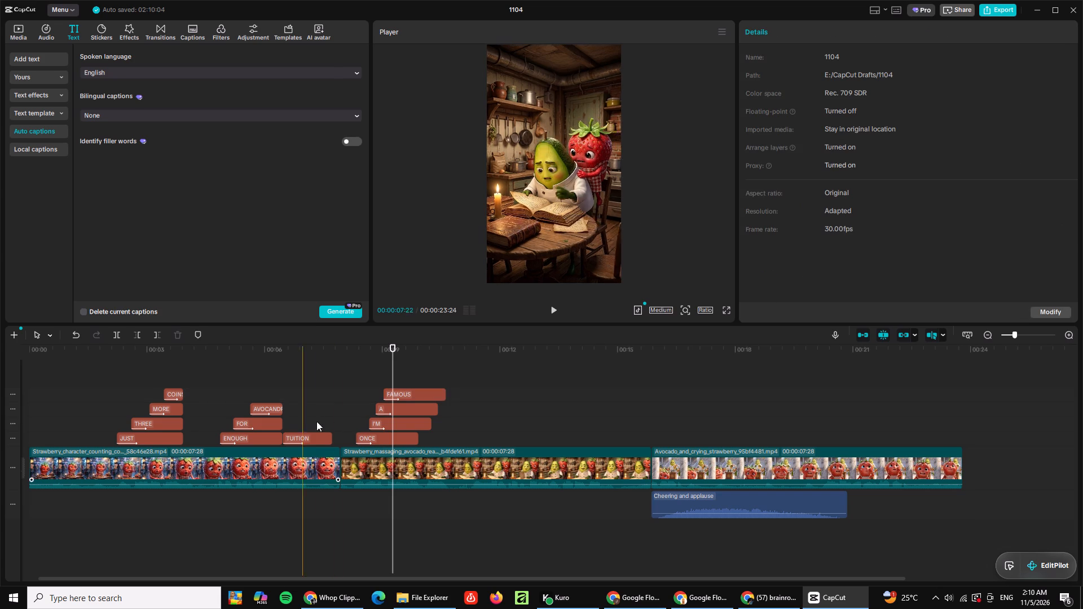
Play the line to find where it ends, and split the "ONCE", "I'M", "A" and "FAMOUS" captions at 00:00:09:18.
{"action": "left_click", "coordinate": [346, 399]}
{"action": "left_click", "coordinate": [552, 312]}
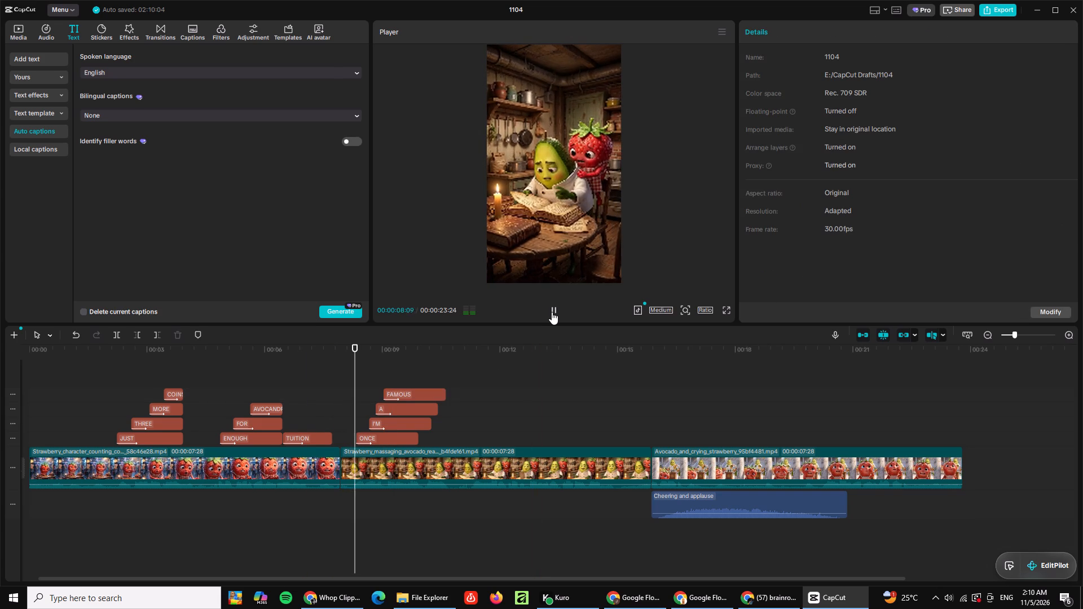
{"action": "left_click", "coordinate": [552, 312]}
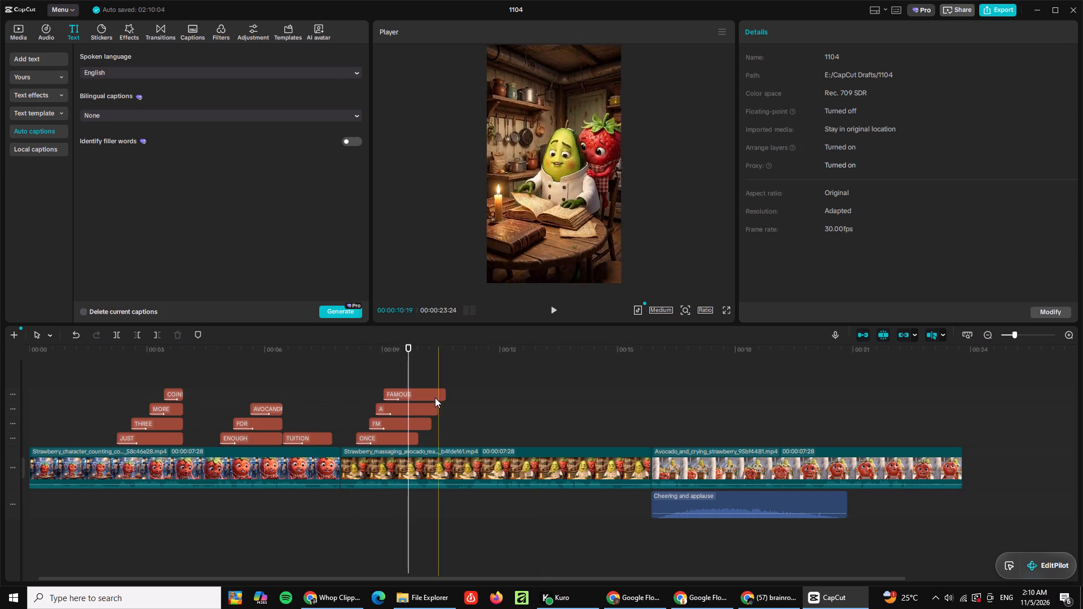
{"action": "left_click", "coordinate": [408, 376]}
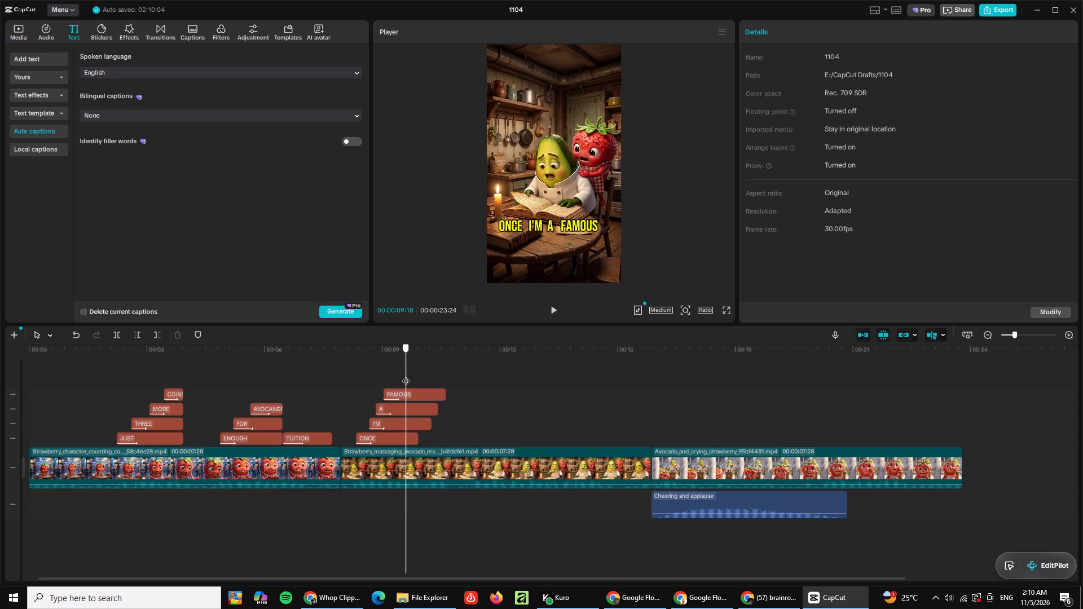
{"action": "left_click", "coordinate": [406, 389]}
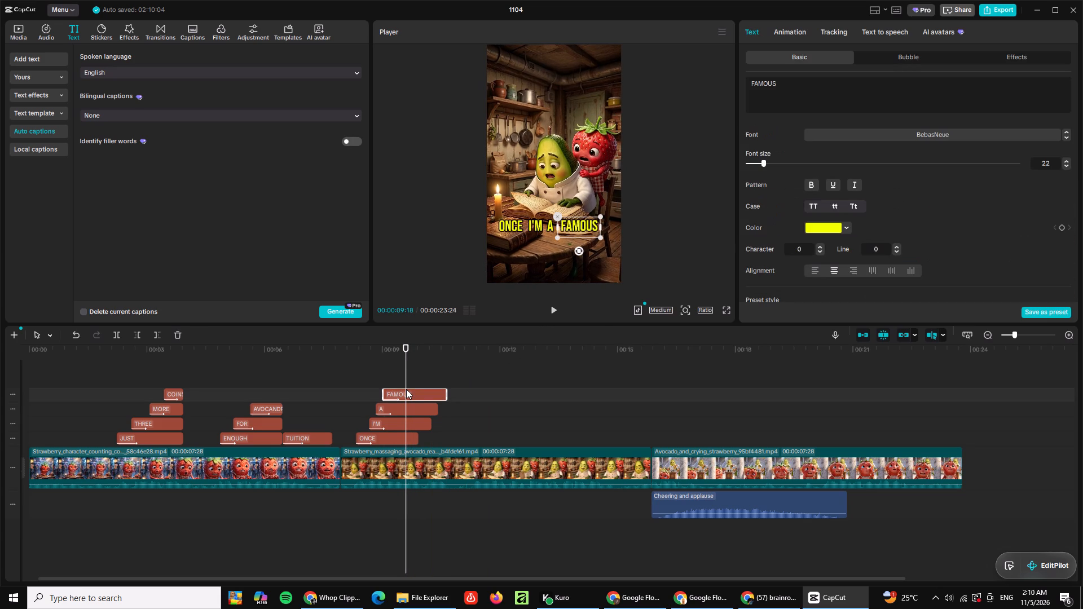
{"action": "left_click", "coordinate": [404, 405], "text": "shift"}
{"action": "left_click", "coordinate": [404, 427], "text": "shift"}
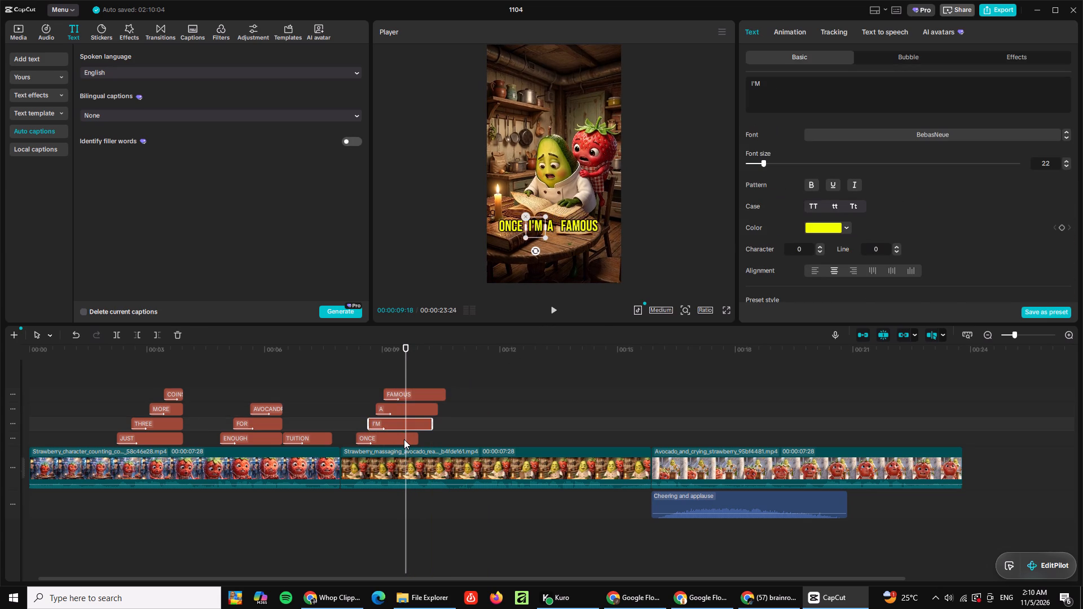
{"action": "left_click", "coordinate": [404, 439], "text": "ctrl"}
{"action": "left_click", "coordinate": [405, 409], "text": "ctrl"}
{"action": "left_click", "coordinate": [406, 389], "text": "ctrl"}
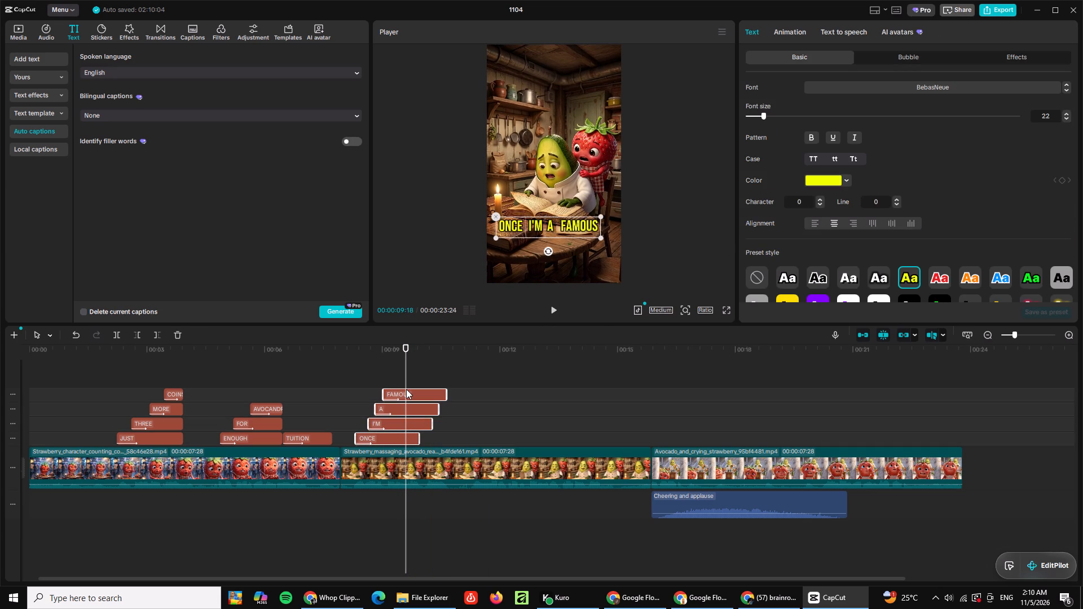
{"action": "key", "text": "b"}
{"action": "left_click", "coordinate": [406, 389]}
{"action": "left_click", "coordinate": [406, 408]}
{"action": "left_click", "coordinate": [406, 417]}
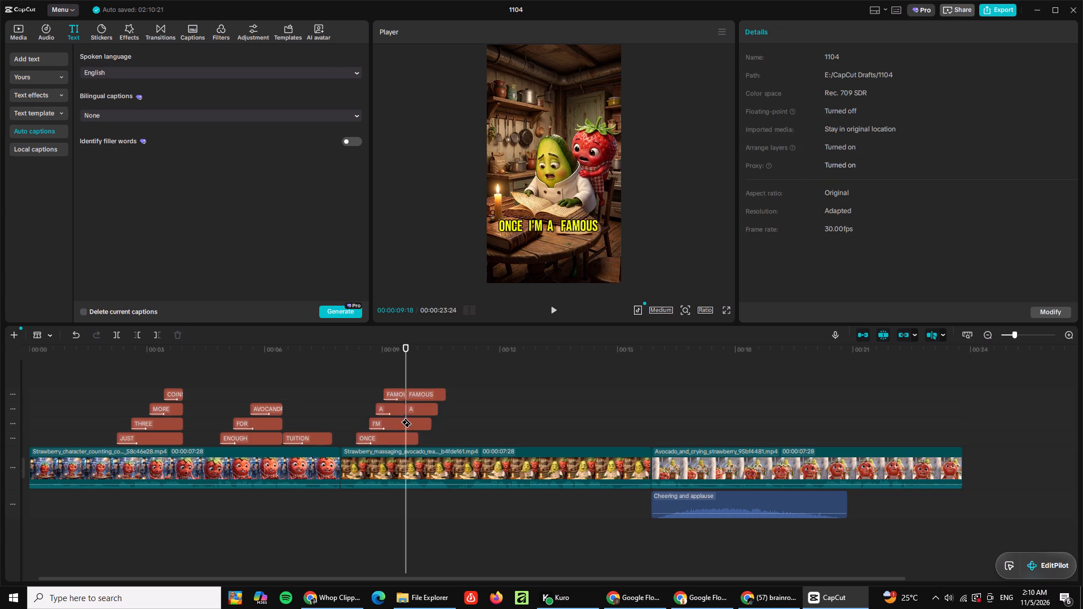
{"action": "left_click", "coordinate": [406, 417]}
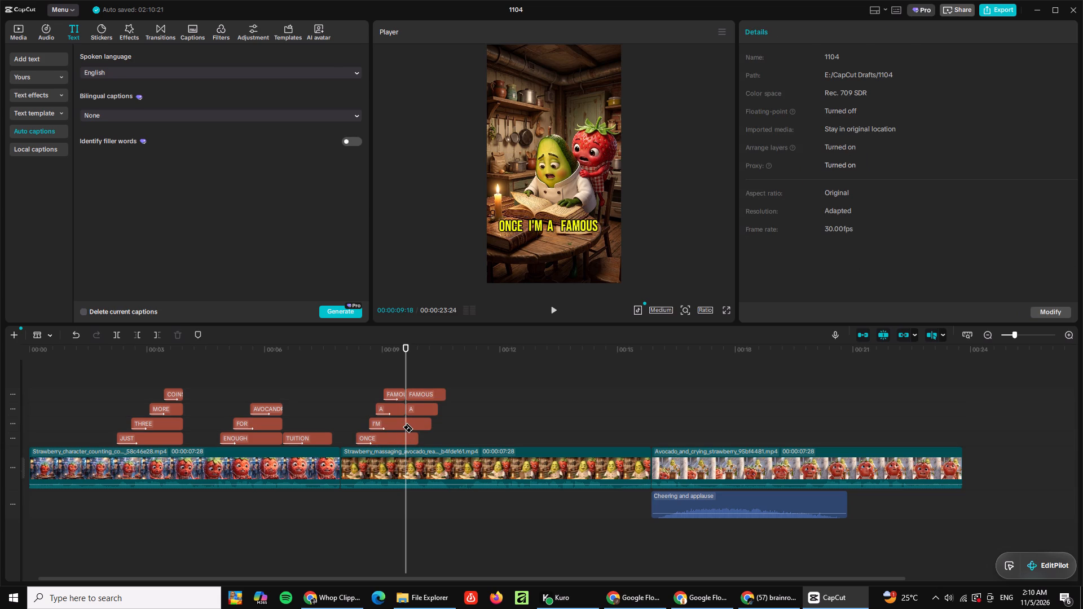
{"action": "left_click", "coordinate": [408, 422]}
{"action": "left_click", "coordinate": [407, 433]}
{"action": "key", "text": "a"}
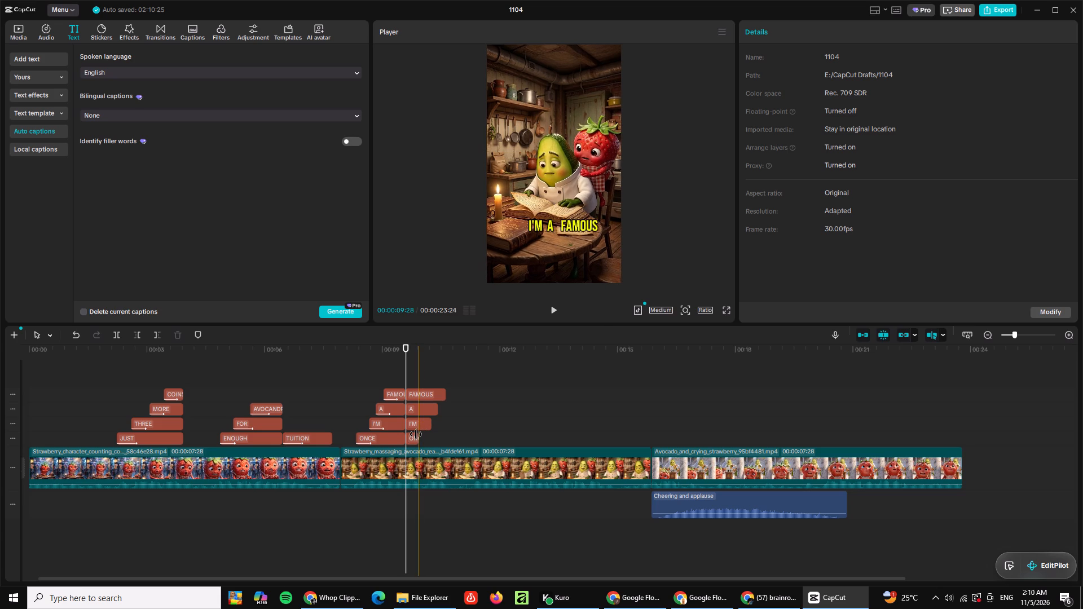
Delete the leftover pieces of the "ONCE", "I'M", "A" and "FAMOUS" captions after the split at 00:00:09:18.
{"action": "left_click", "coordinate": [411, 440]}
{"action": "key", "text": "BackSpace"}
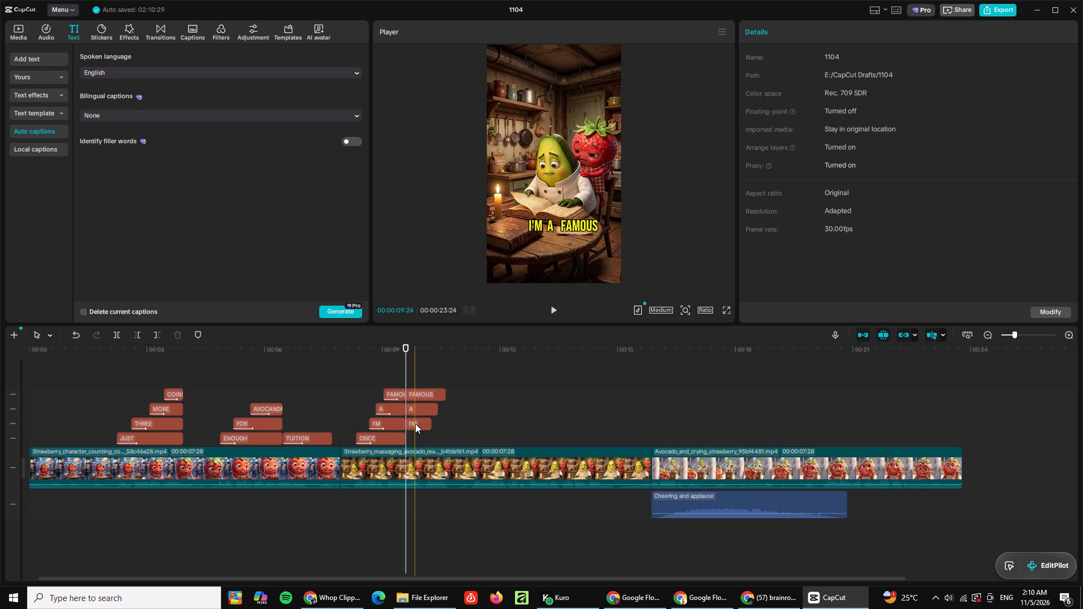
{"action": "left_click", "coordinate": [415, 422]}
{"action": "key", "text": "BackSpace"}
{"action": "left_click", "coordinate": [421, 407]}
{"action": "key", "text": "BackSpace"}
{"action": "left_click", "coordinate": [422, 393]}
{"action": "key", "text": "BackSpace"}
Play back the second clip to check the "ONCE I'M A FAMOUS" caption timing and listen to the speech that follows.
{"action": "left_click", "coordinate": [355, 386]}
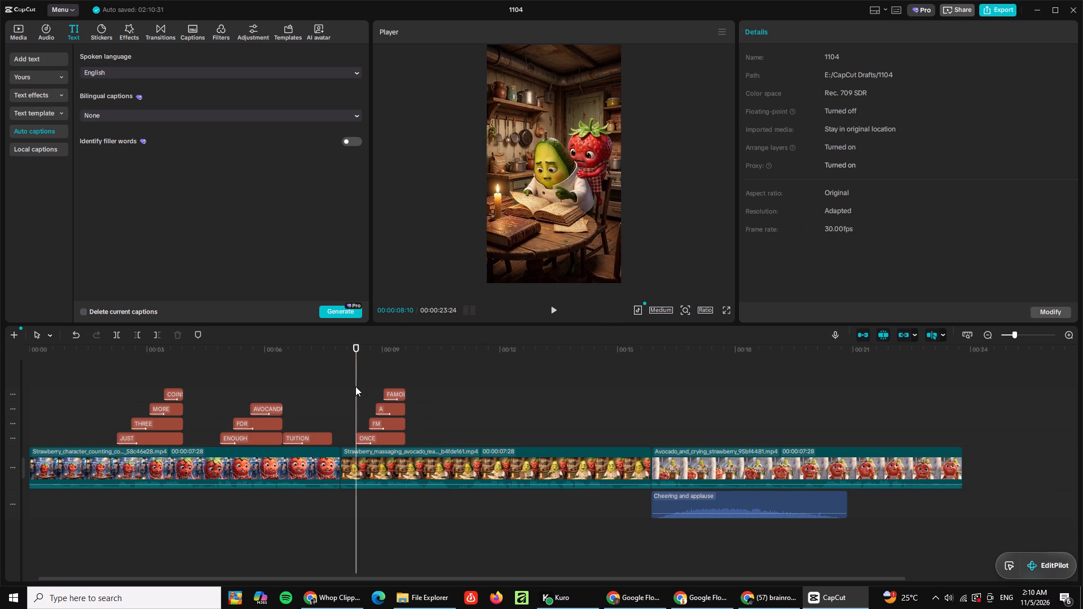
{"action": "key", "text": "space"}
{"action": "key", "text": "space"}
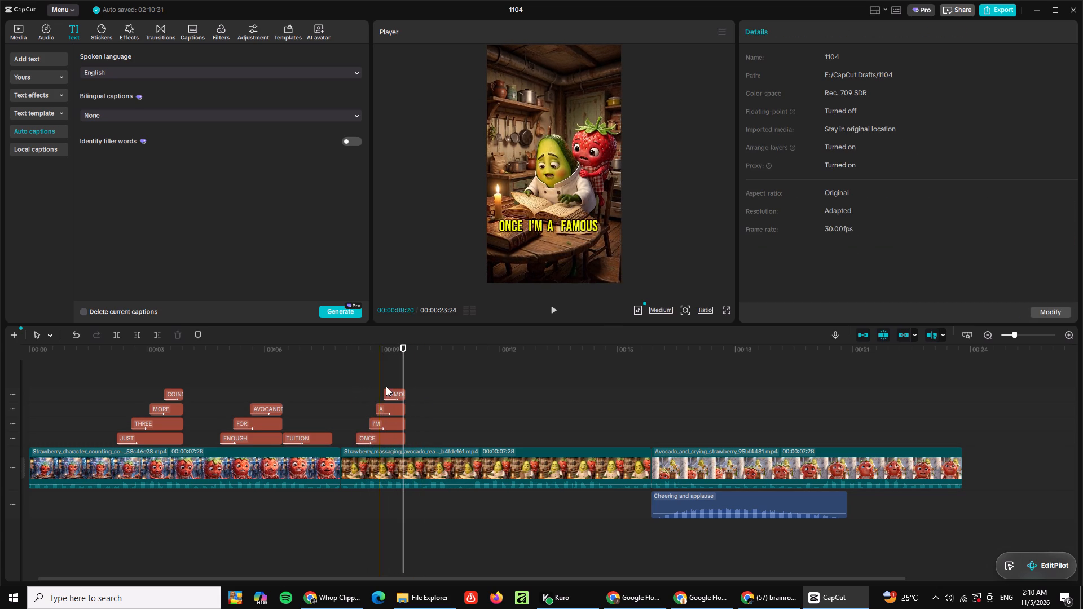
{"action": "key", "text": "space"}
{"action": "key", "text": "space"}
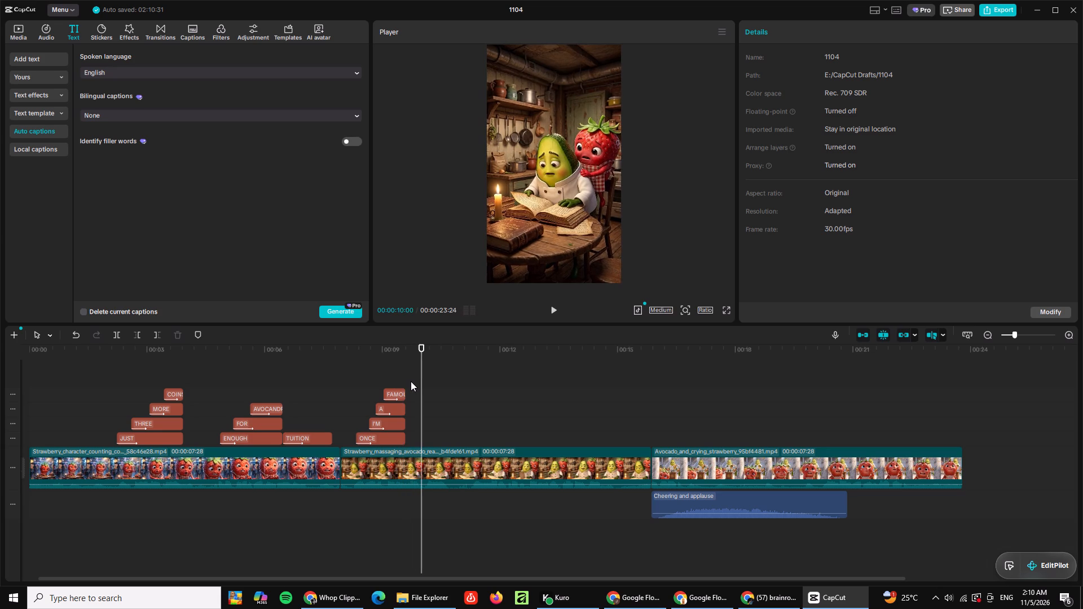
{"action": "key", "text": "space"}
{"action": "key", "text": "space"}
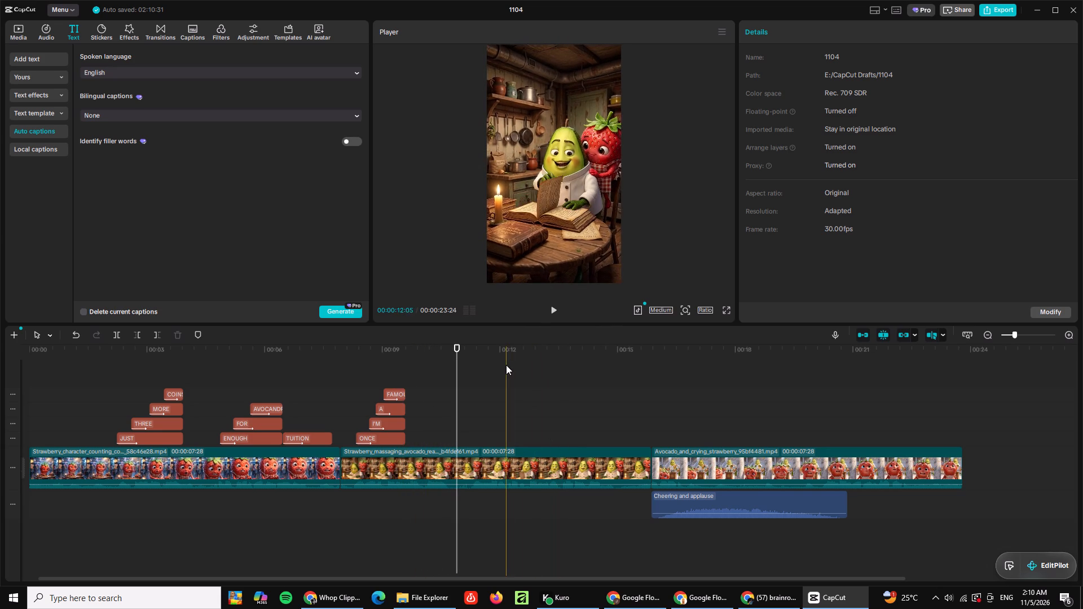
{"action": "left_click", "coordinate": [332, 372]}
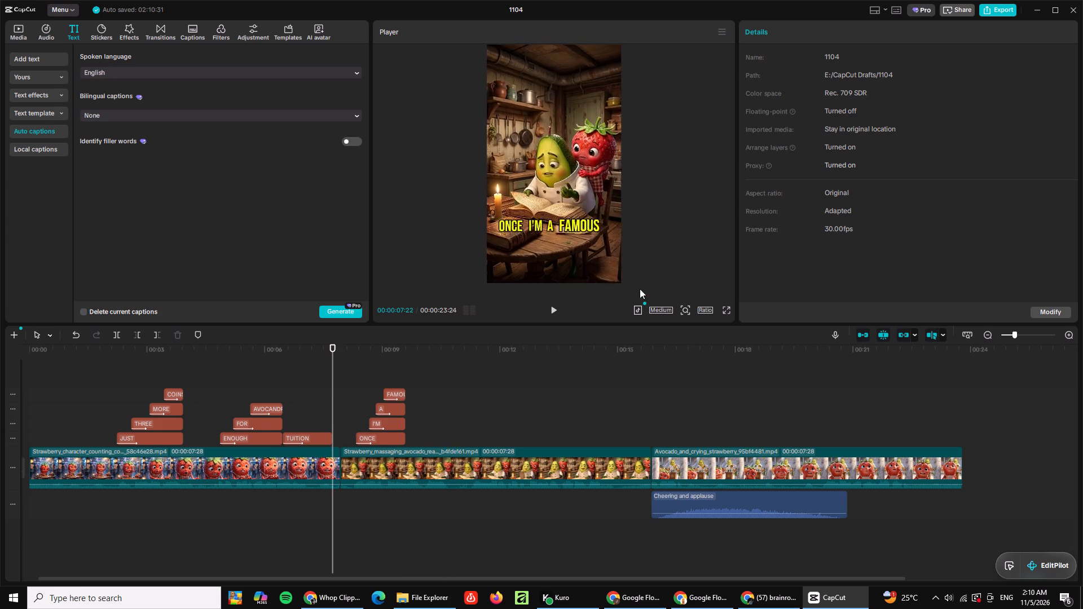
{"action": "left_click", "coordinate": [552, 308]}
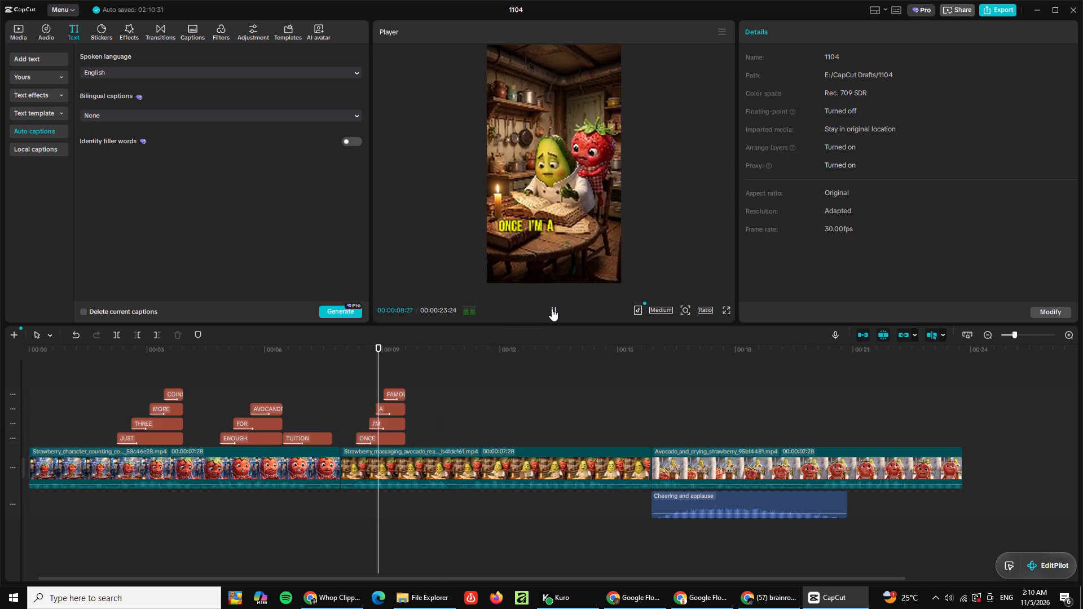
{"action": "left_click", "coordinate": [552, 308]}
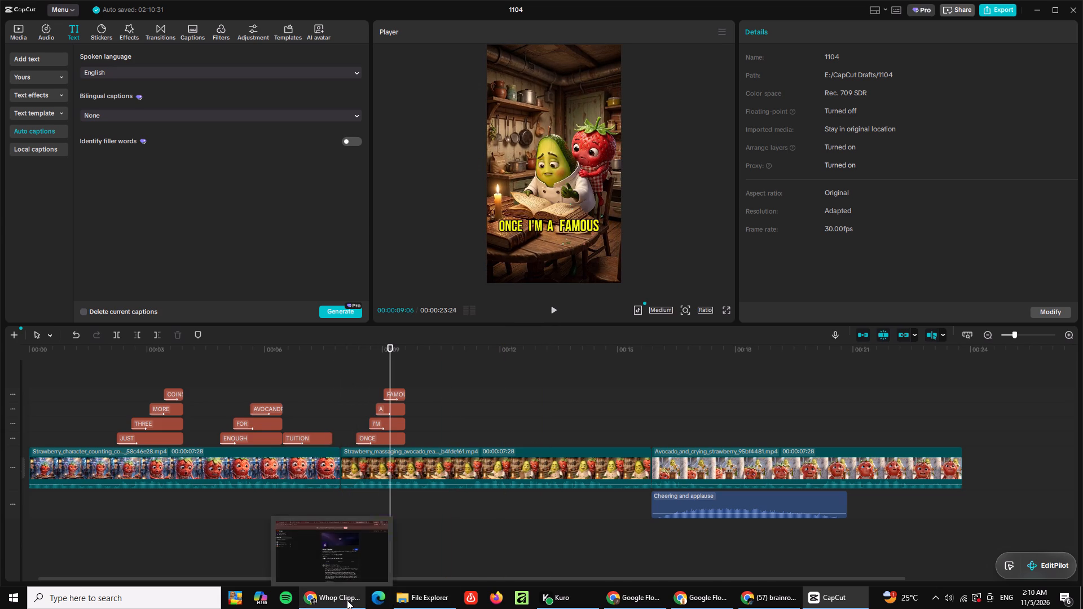
Switch to the YouTube page in Chrome and search for "ai fruits background music".
{"action": "left_click", "coordinate": [347, 600]}
{"action": "left_click", "coordinate": [324, 15]}
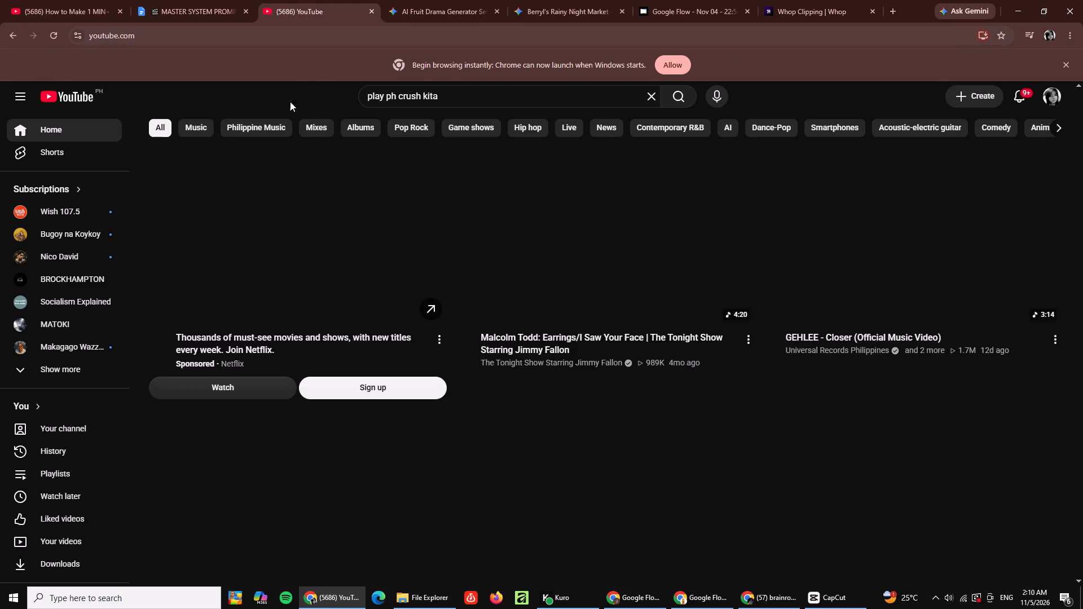
{"action": "triple_click", "coordinate": [505, 96]}
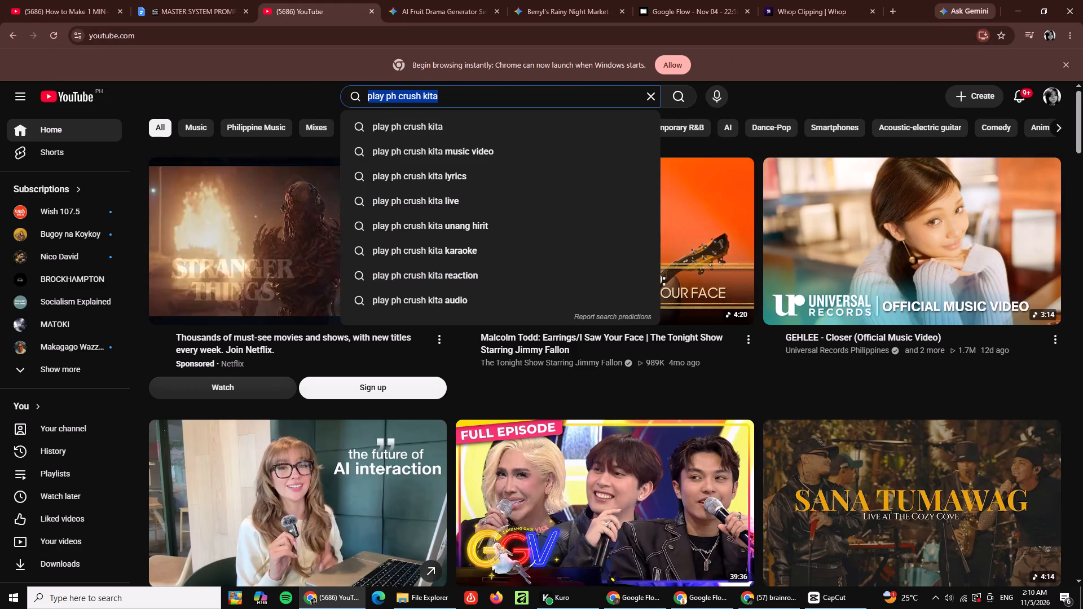
{"action": "key", "text": "BackSpace"}
{"action": "type", "text": "AI FRUITS BA"}
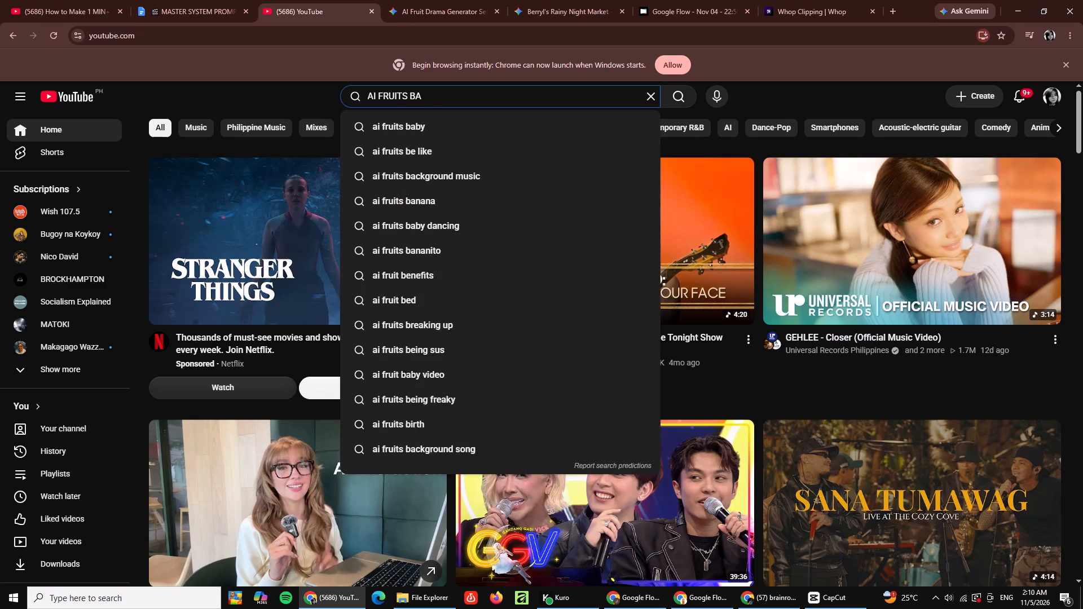
{"action": "type", "text": "CKGROU"}
{"action": "key", "text": "Down"}
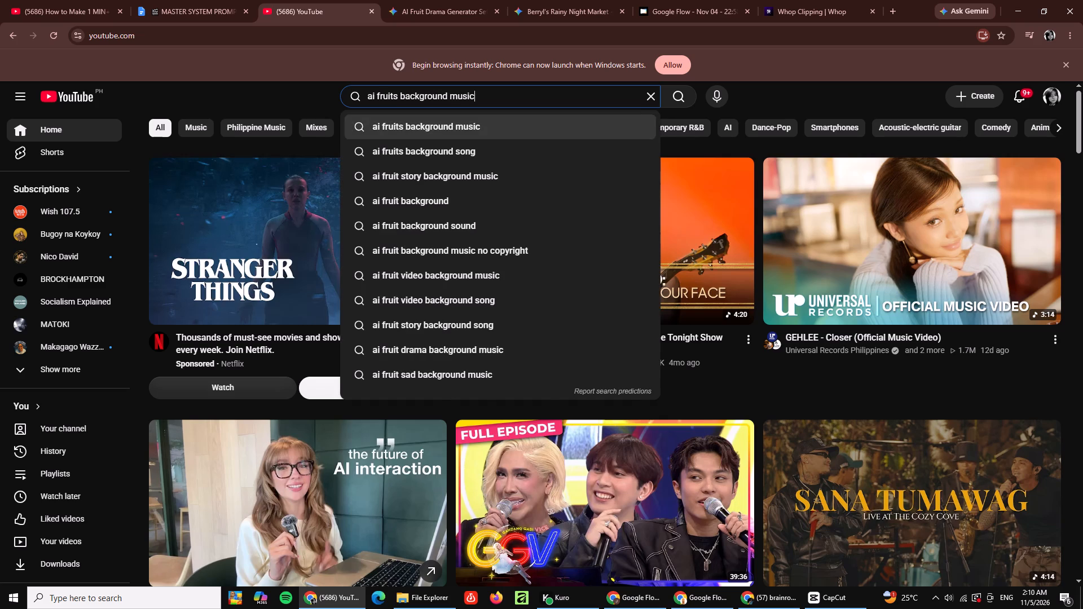
{"action": "key", "text": "Return"}
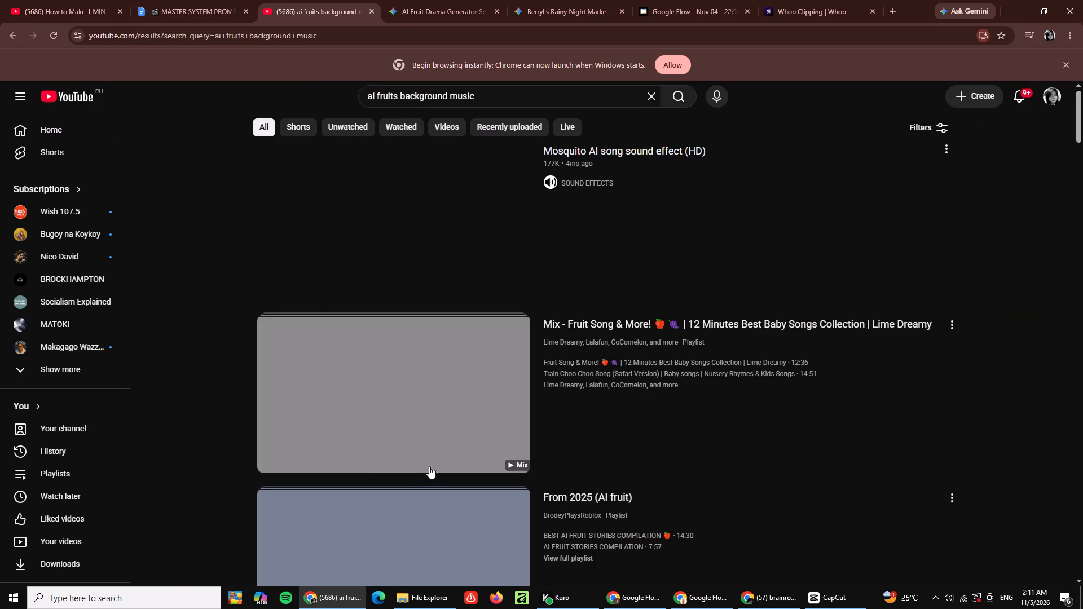
Browse the results and open the "From 2025 (AI fruit)" playlist to listen to its first video.
{"action": "scroll", "coordinate": [574, 262], "scroll_direction": "down", "scroll_amount": 4}
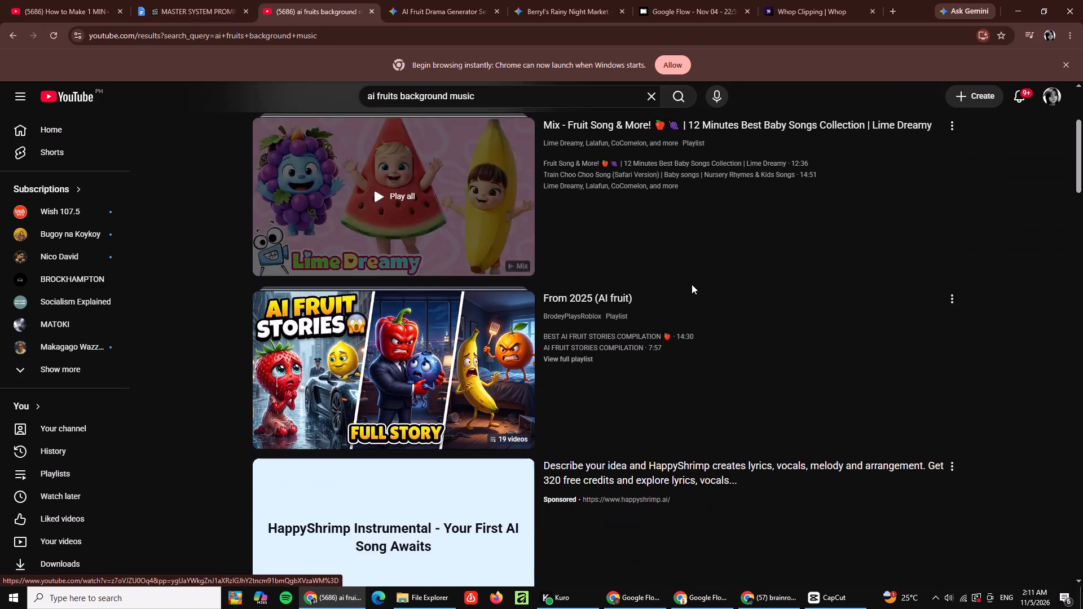
{"action": "scroll", "coordinate": [822, 284], "scroll_direction": "down", "scroll_amount": 3}
{"action": "scroll", "coordinate": [822, 284], "scroll_direction": "up", "scroll_amount": 1}
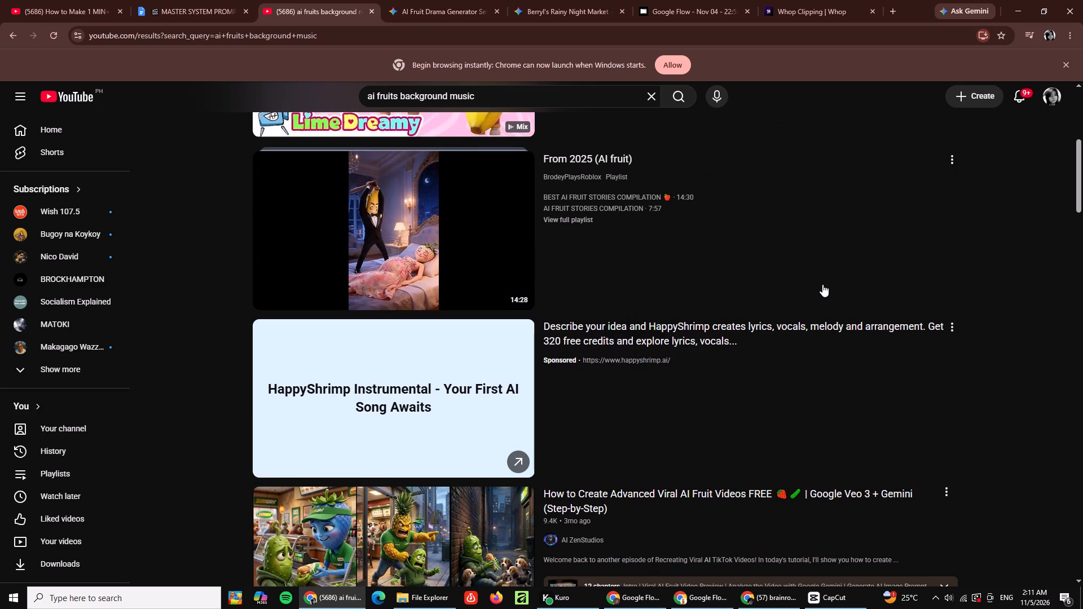
{"action": "left_click", "coordinate": [380, 238]}
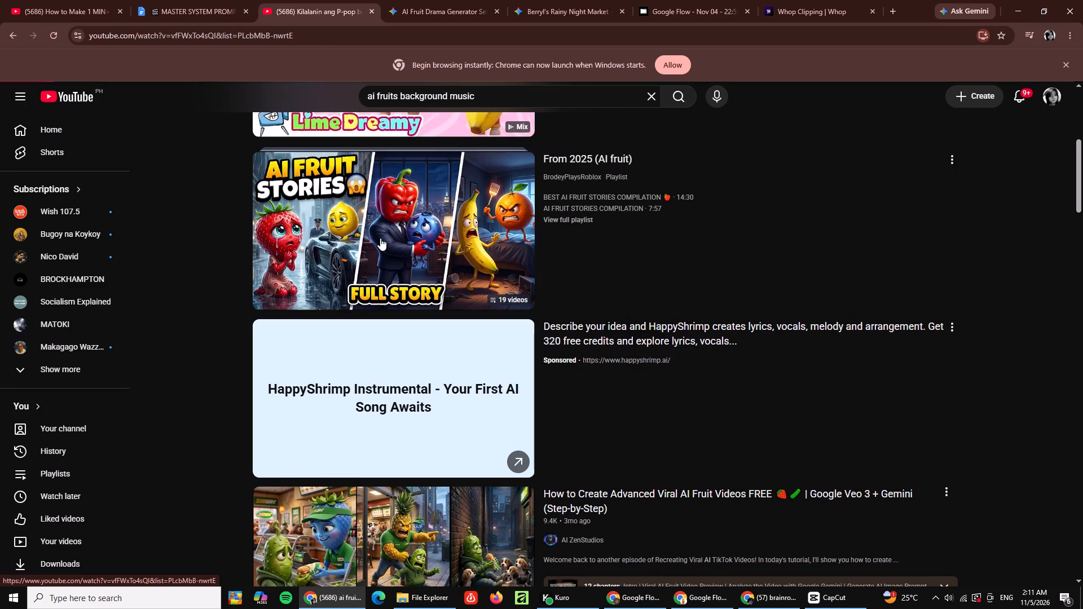
{"action": "scroll", "coordinate": [406, 298], "scroll_direction": "down", "scroll_amount": 5}
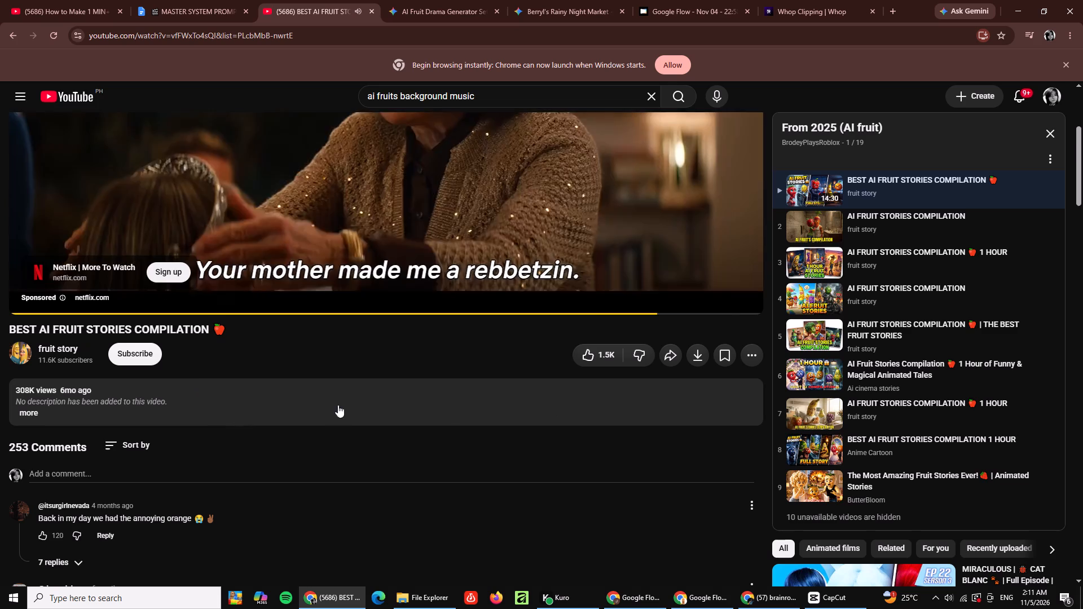
{"action": "scroll", "coordinate": [656, 417], "scroll_direction": "up", "scroll_amount": 3}
{"action": "left_click", "coordinate": [728, 439]}
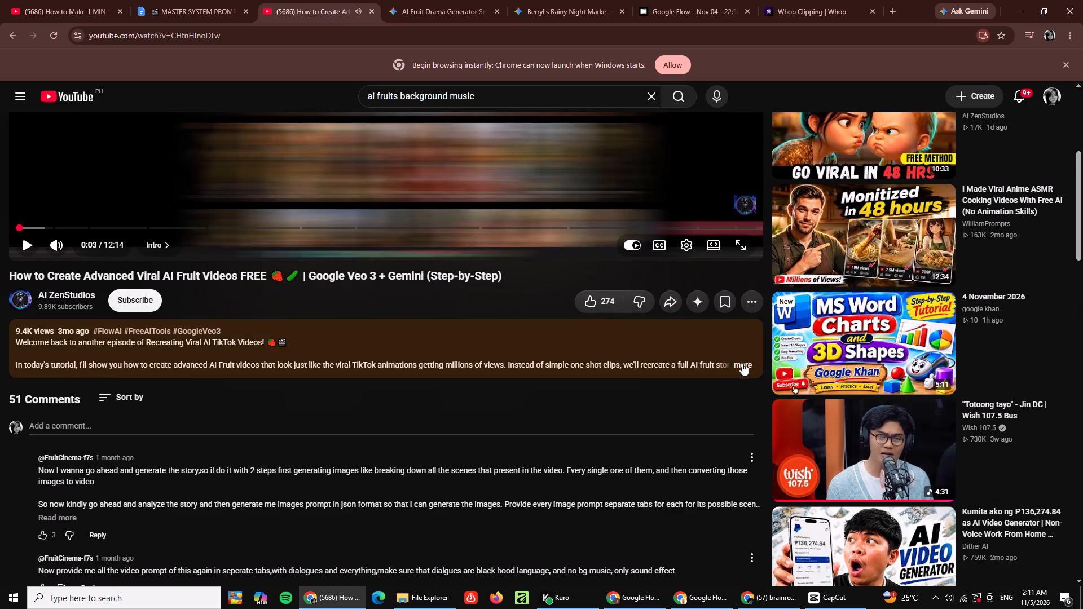
{"action": "left_click", "coordinate": [745, 362]}
{"action": "scroll", "coordinate": [441, 394], "scroll_direction": "down", "scroll_amount": 2}
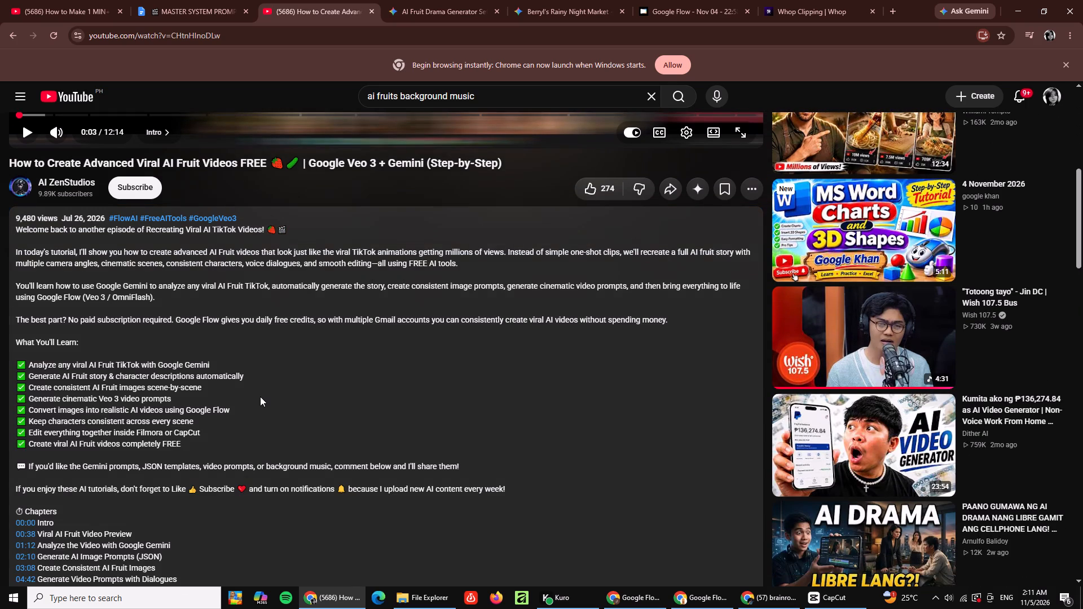
{"action": "scroll", "coordinate": [259, 396], "scroll_direction": "down", "scroll_amount": 1}
{"action": "scroll", "coordinate": [137, 449], "scroll_direction": "down", "scroll_amount": 1}
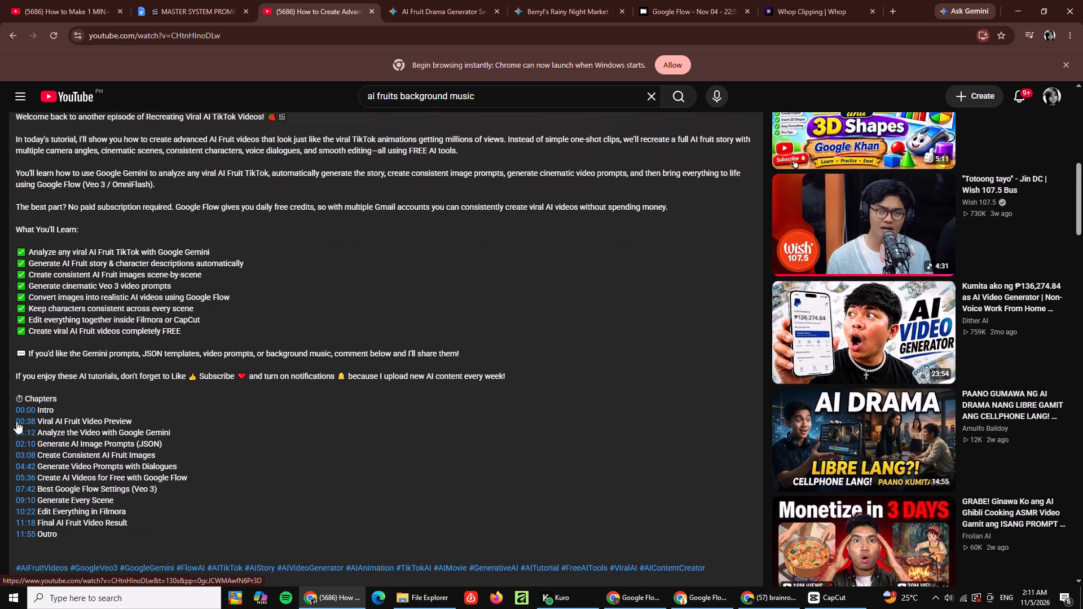
Return to the "ai fruits background music" results and look through them for a usable background track.
{"action": "left_click", "coordinate": [14, 40]}
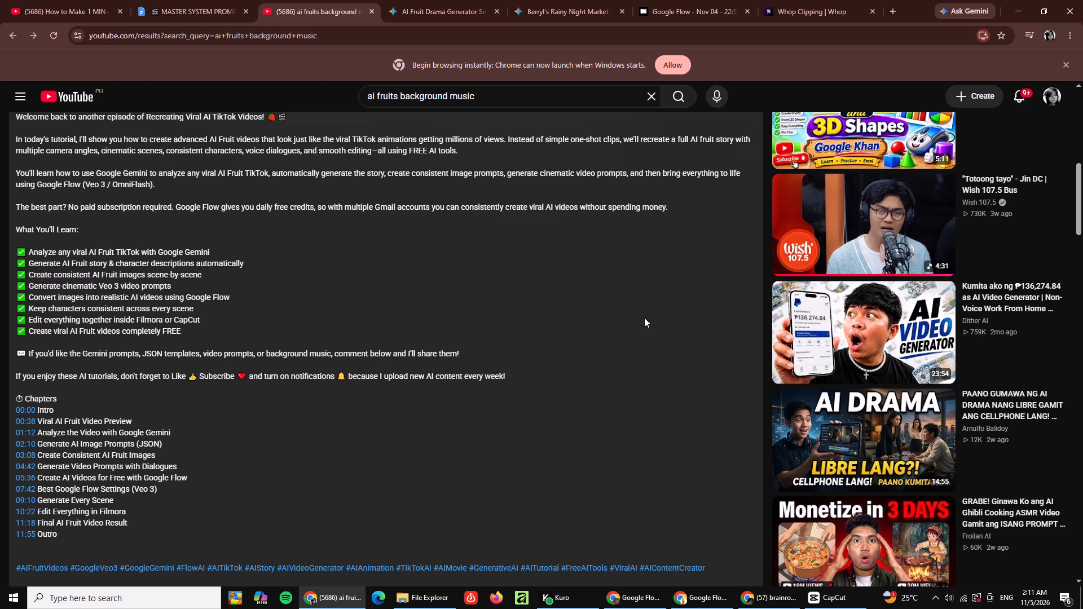
{"action": "scroll", "coordinate": [588, 341], "scroll_direction": "down", "scroll_amount": 11}
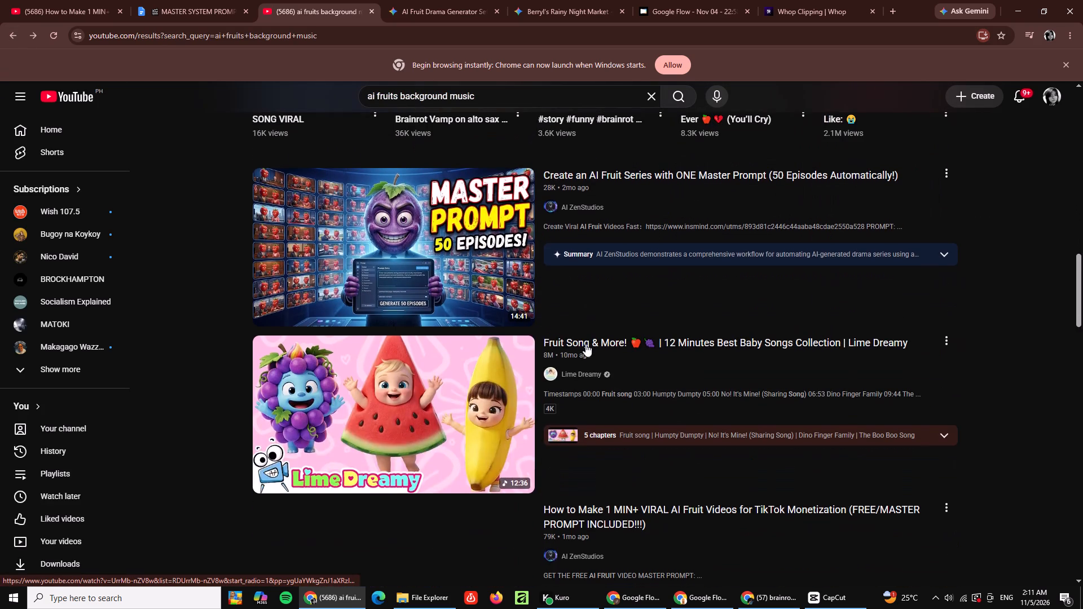
{"action": "scroll", "coordinate": [576, 349], "scroll_direction": "down", "scroll_amount": 3}
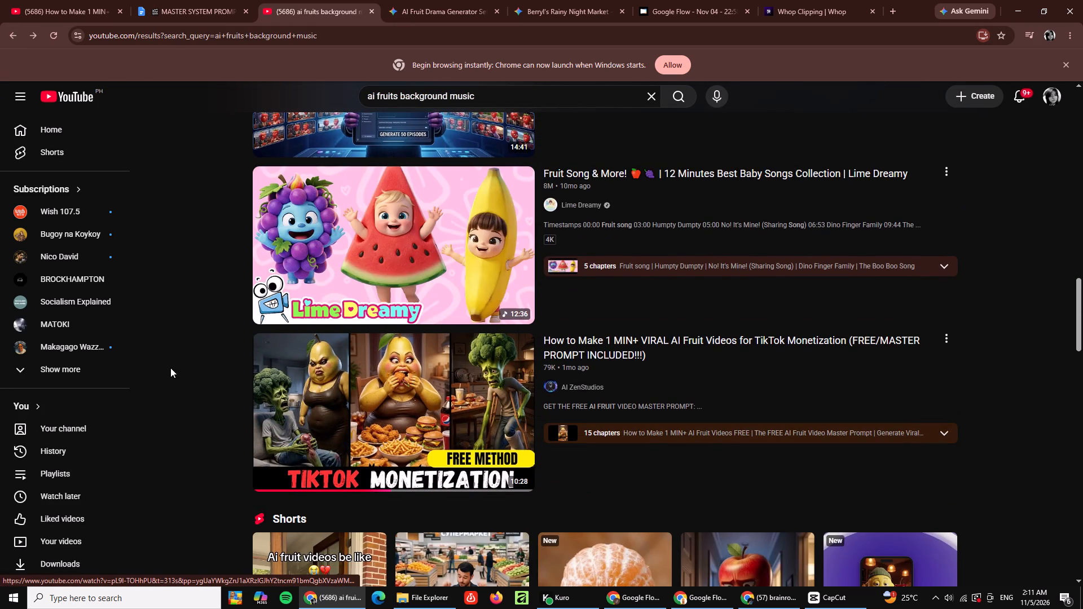
{"action": "scroll", "coordinate": [215, 344], "scroll_direction": "down", "scroll_amount": 5}
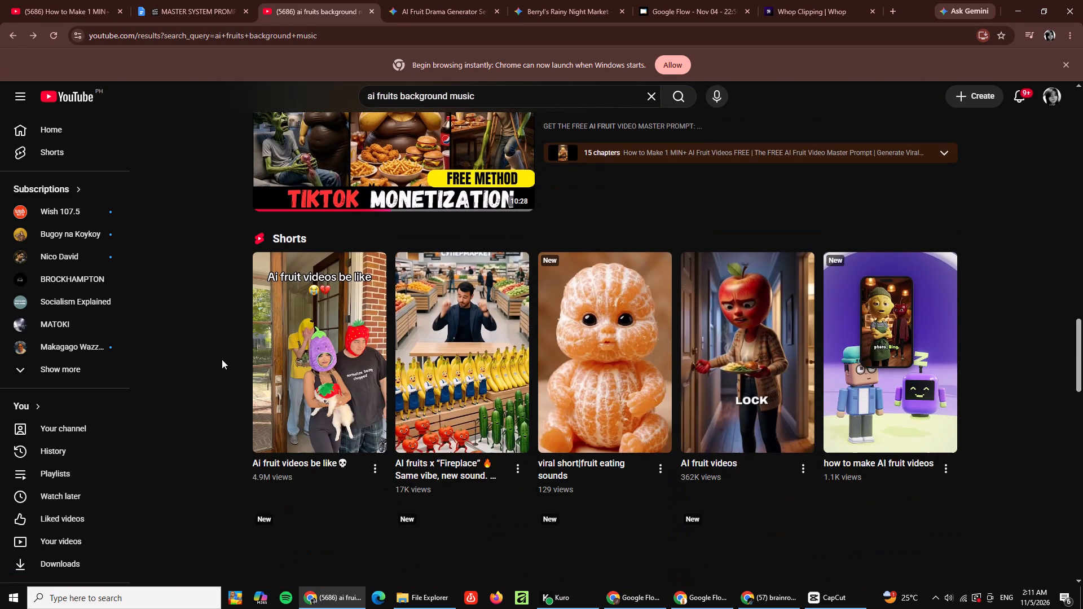
{"action": "scroll", "coordinate": [222, 359], "scroll_direction": "down", "scroll_amount": 10}
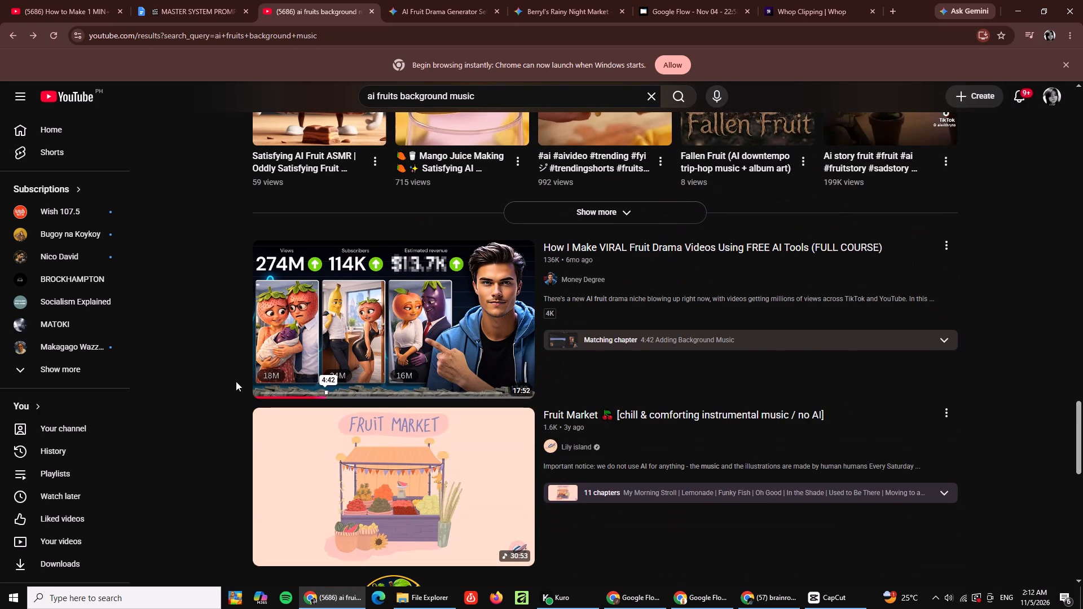
{"action": "scroll", "coordinate": [237, 381], "scroll_direction": "down", "scroll_amount": 6}
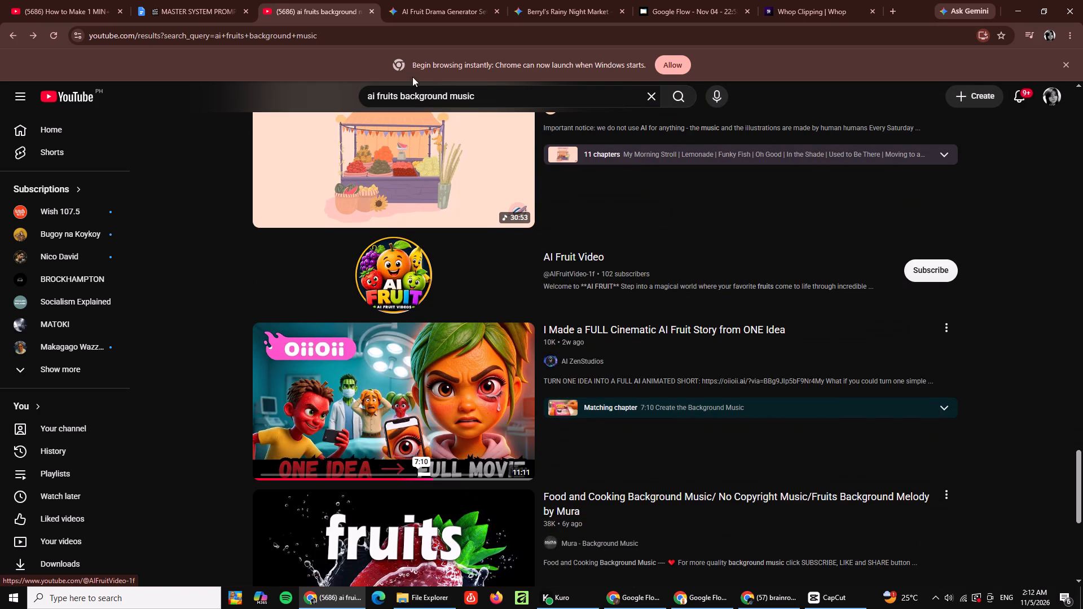
{"action": "scroll", "coordinate": [435, 321], "scroll_direction": "up", "scroll_amount": 6}
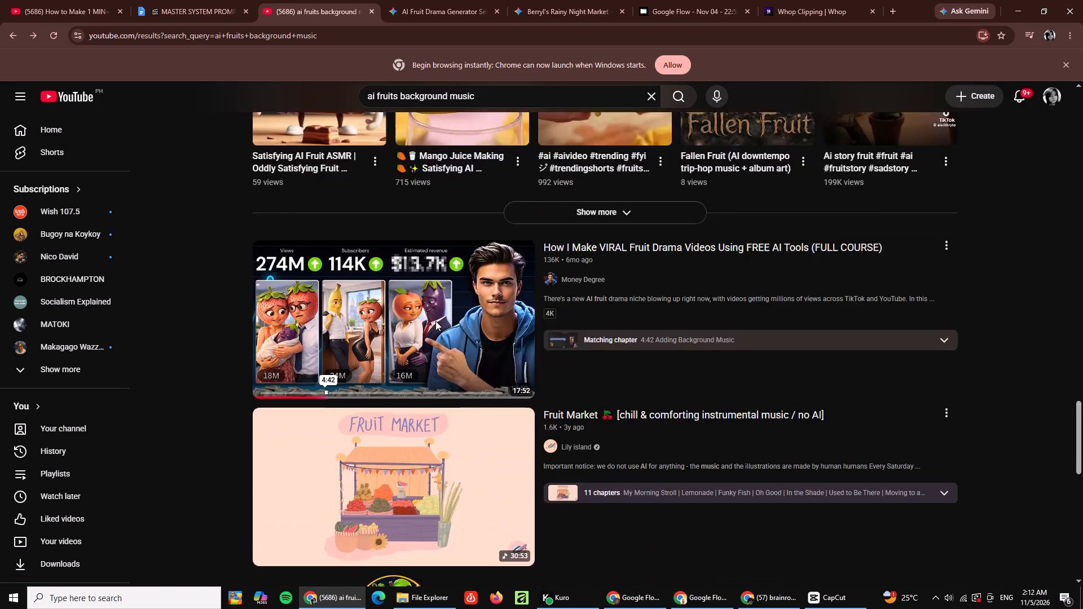
{"action": "scroll", "coordinate": [435, 321], "scroll_direction": "up", "scroll_amount": 20}
{"action": "scroll", "coordinate": [435, 321], "scroll_direction": "up", "scroll_amount": 20}
{"action": "scroll", "coordinate": [435, 321], "scroll_direction": "up", "scroll_amount": 6}
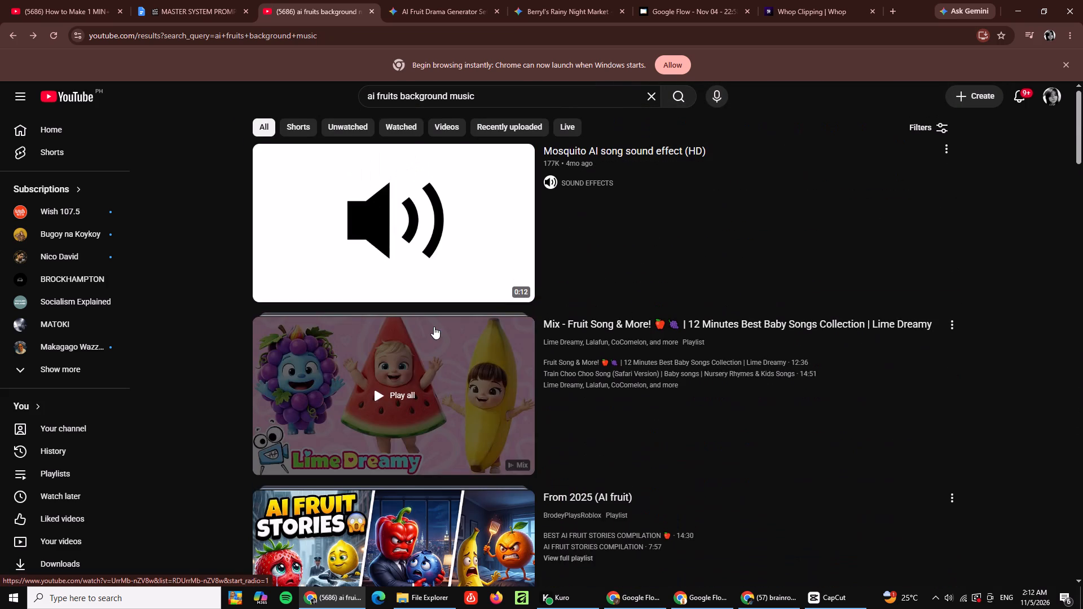
{"action": "scroll", "coordinate": [434, 326], "scroll_direction": "up", "scroll_amount": 8}
Search YouTube for "sad background music ig rels".
{"action": "triple_click", "coordinate": [535, 97]}
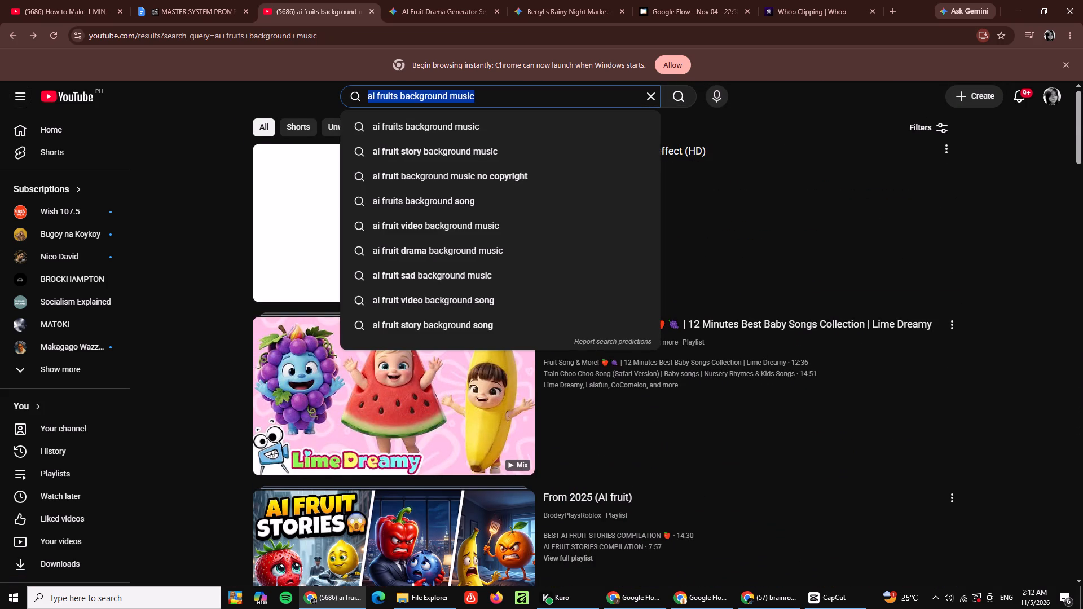
{"action": "type", "text": "SAD"}
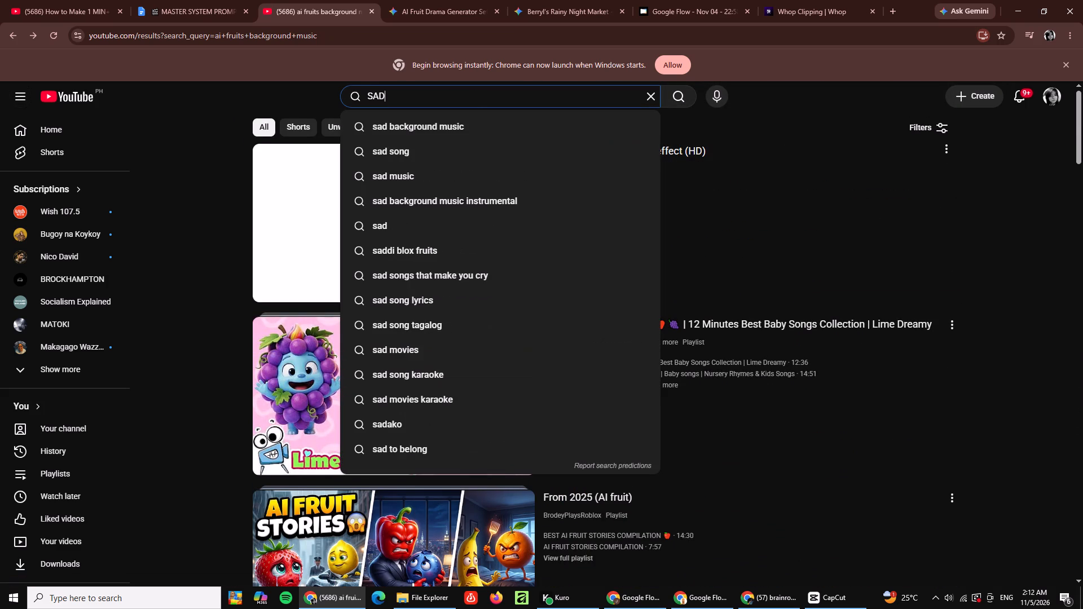
{"action": "key", "text": "BackSpace"}
{"action": "key", "text": "BackSpace"}
{"action": "key", "text": "BackSpace"}
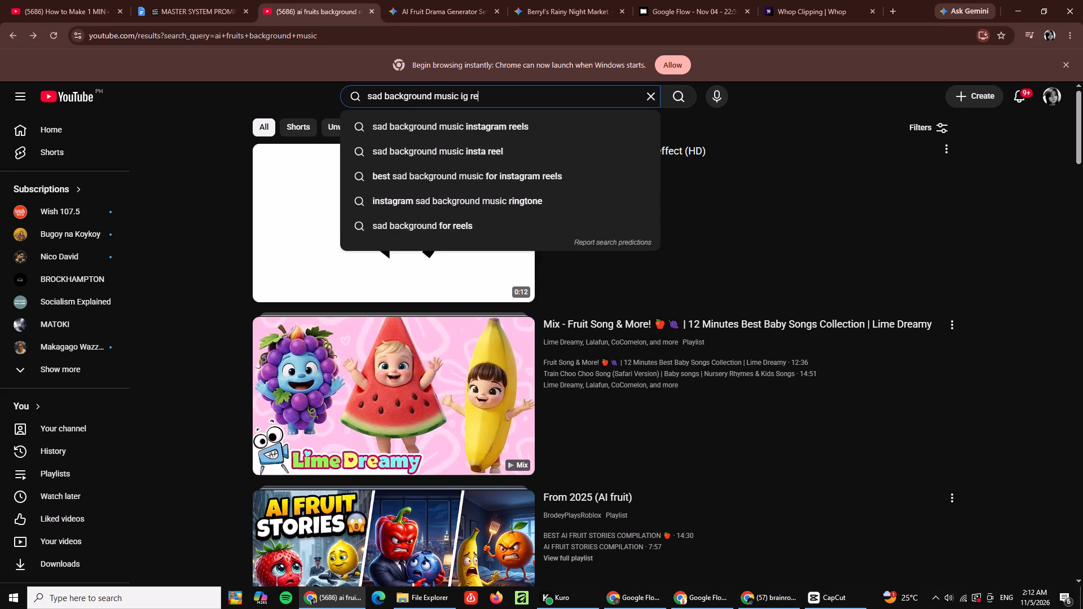
{"action": "key", "text": "Return"}
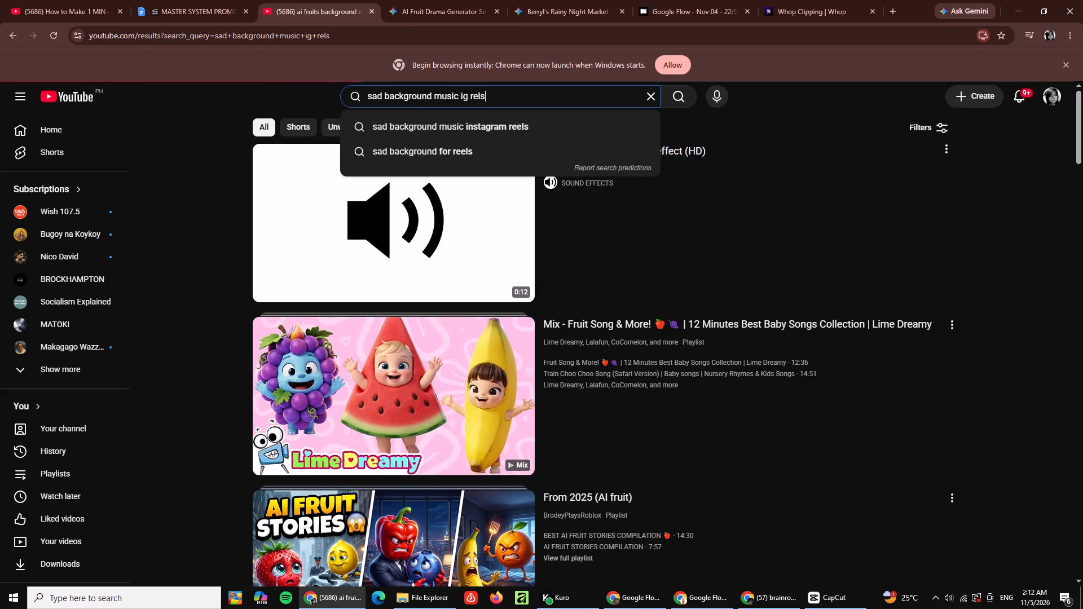
Open the playlist "Sad Songs for Tiktok / Shorts / Instagram Reels / Edits" and sample several songs in its first video.
{"action": "scroll", "coordinate": [441, 276], "scroll_direction": "down", "scroll_amount": 2}
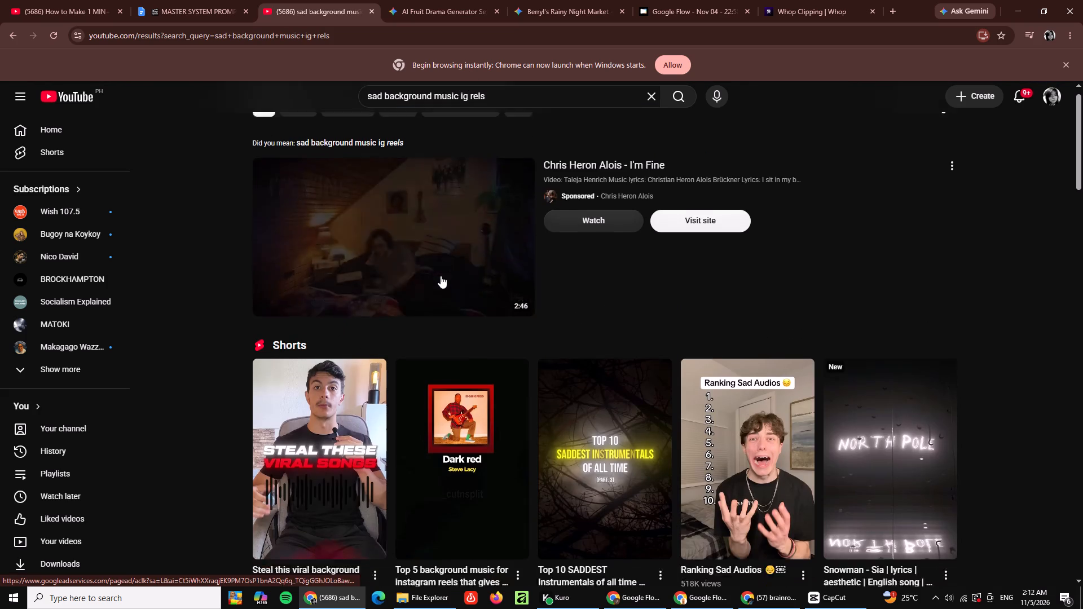
{"action": "scroll", "coordinate": [441, 276], "scroll_direction": "down", "scroll_amount": 5}
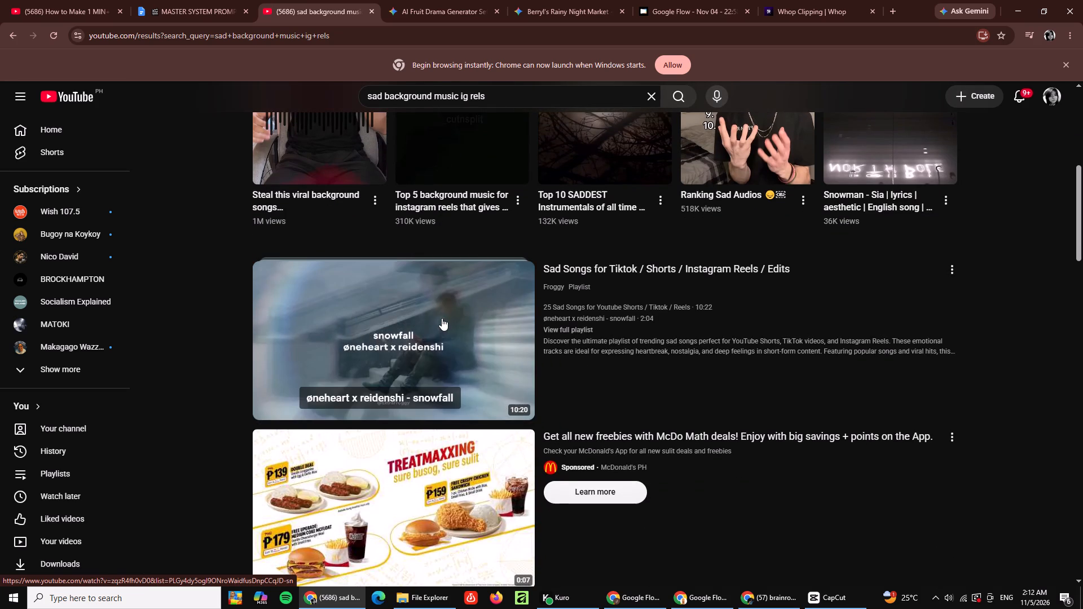
{"action": "left_click", "coordinate": [442, 318]}
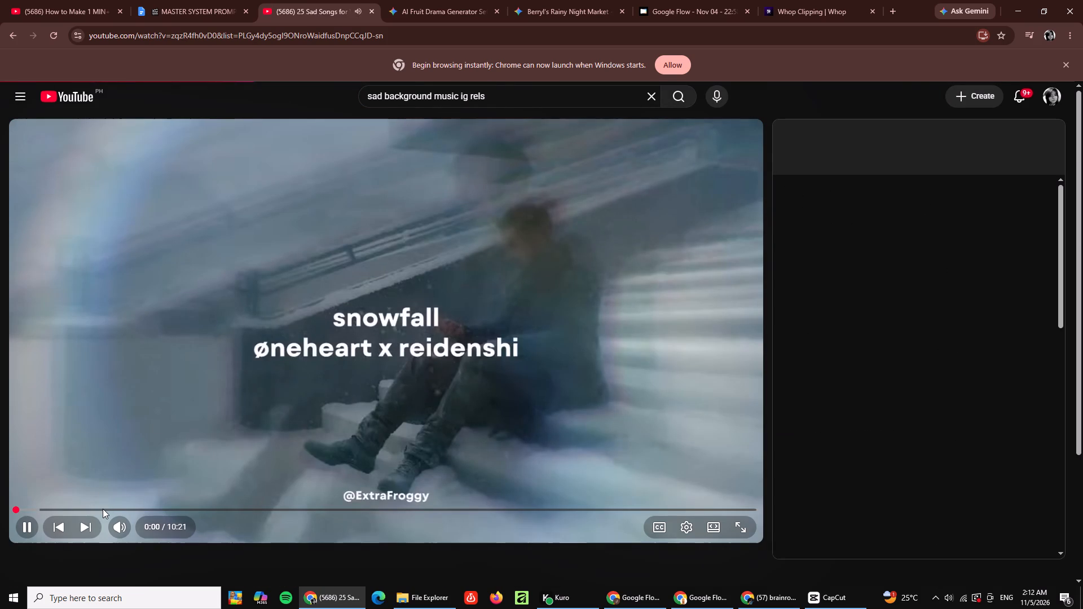
{"action": "left_click", "coordinate": [103, 509]}
{"action": "left_click", "coordinate": [102, 509]}
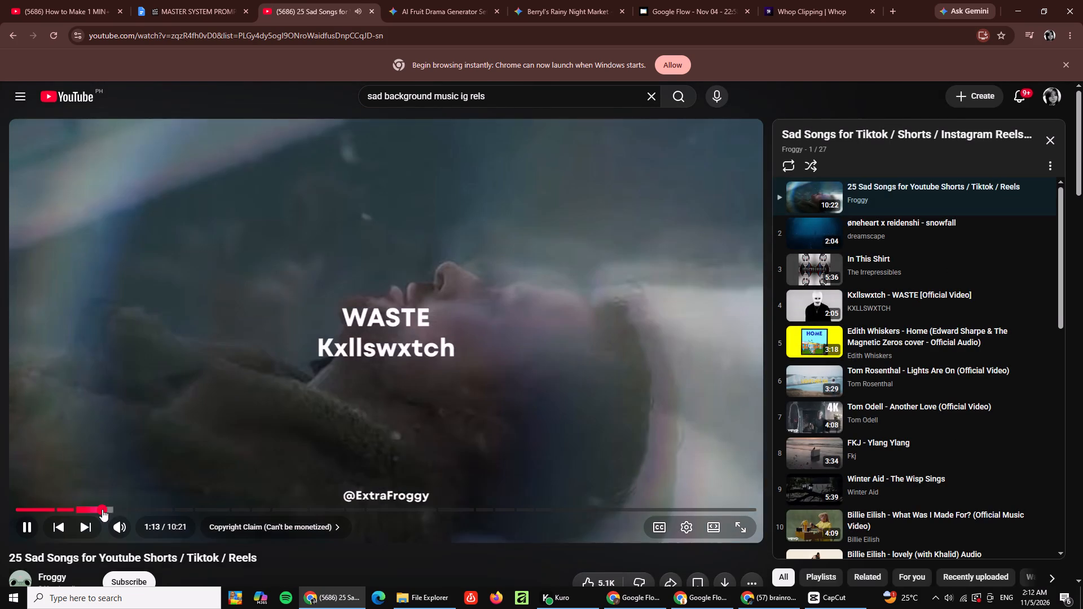
{"action": "left_click", "coordinate": [61, 507]}
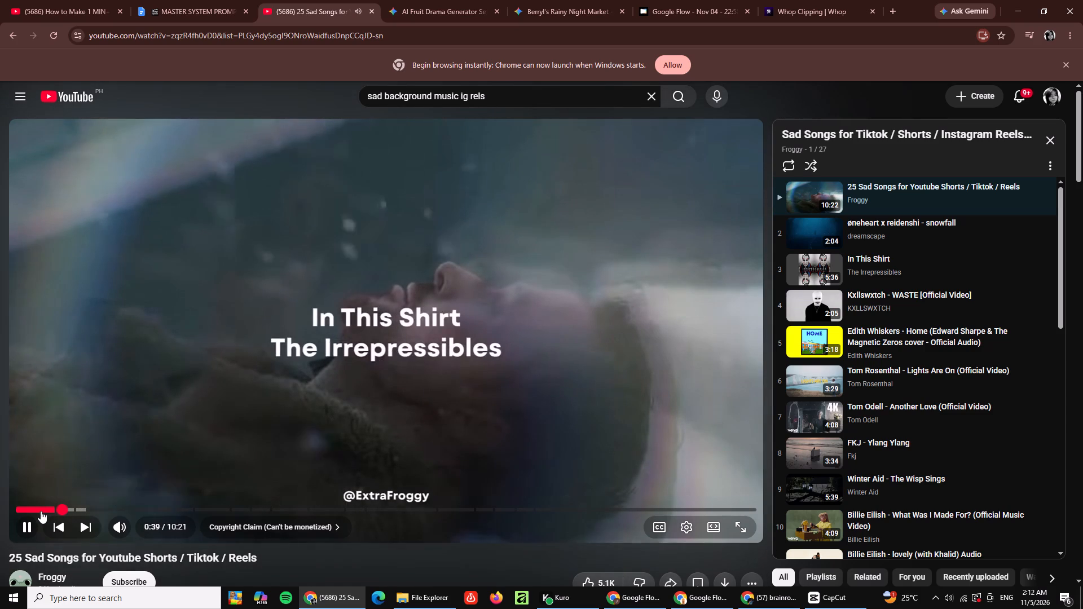
{"action": "left_click", "coordinate": [41, 511]}
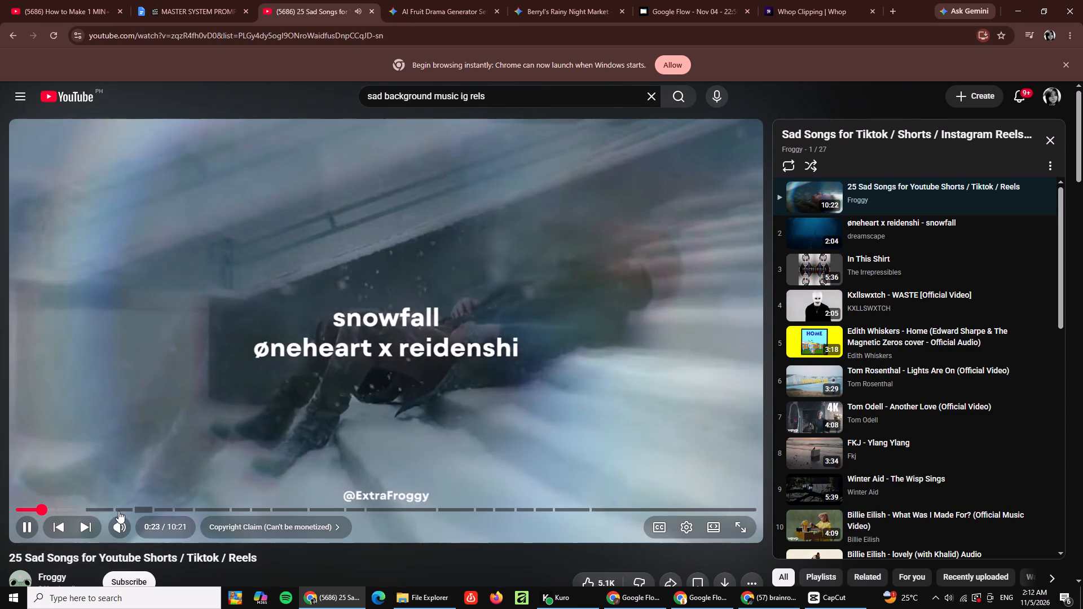
{"action": "left_click", "coordinate": [119, 509]}
{"action": "left_click", "coordinate": [144, 508]}
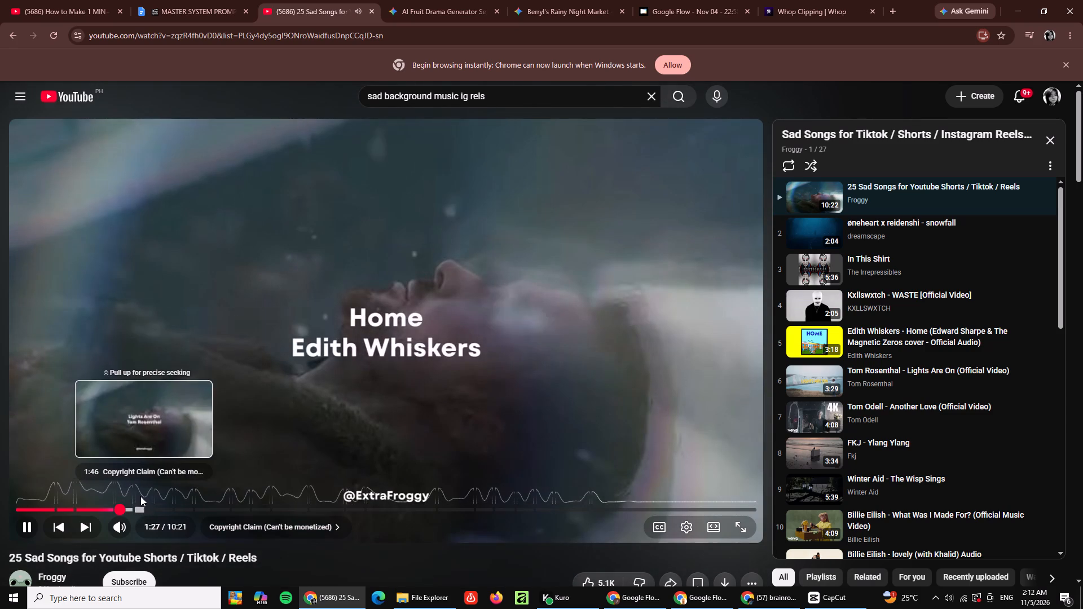
Return to the results, close the mini player, and open "Naulo Suruwat - Official Sound Track of Saigrace from Nepal" to sample it partway through.
{"action": "left_click", "coordinate": [3, 38]}
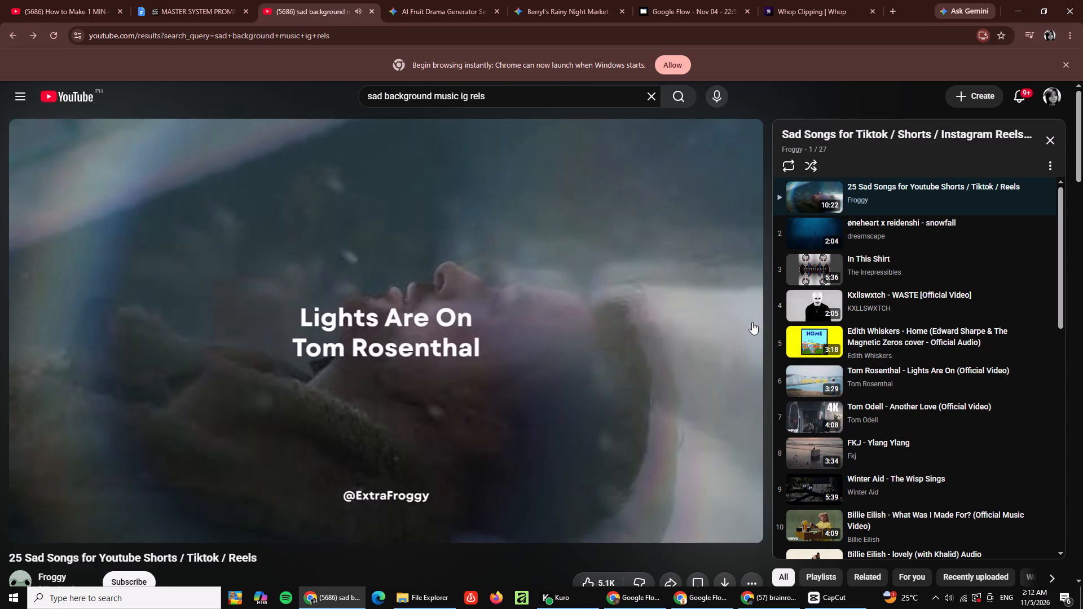
{"action": "scroll", "coordinate": [523, 397], "scroll_direction": "down", "scroll_amount": 6}
{"action": "scroll", "coordinate": [409, 380], "scroll_direction": "down", "scroll_amount": 3}
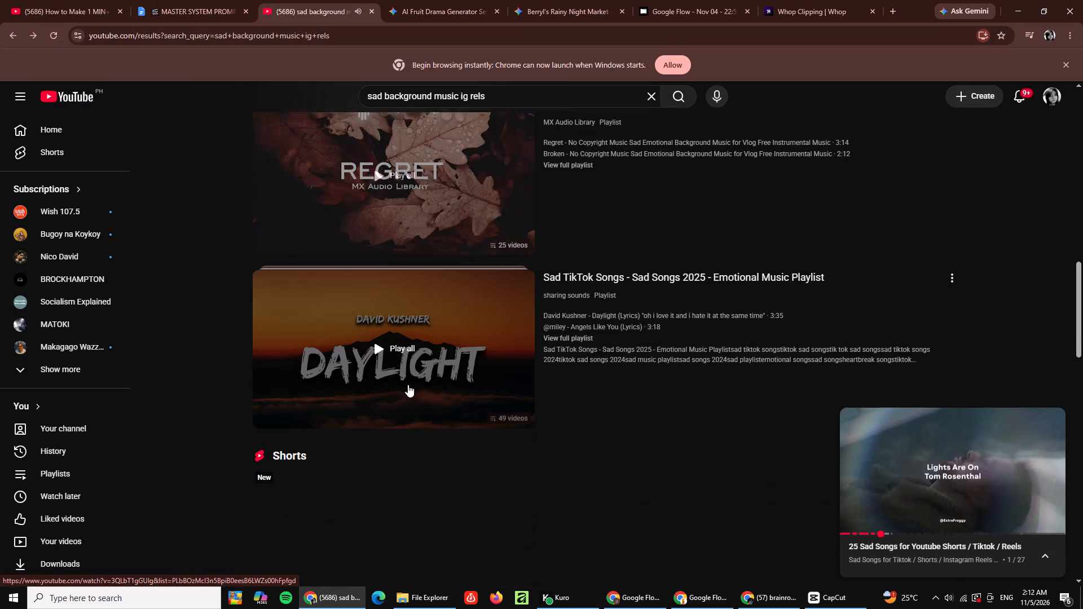
{"action": "scroll", "coordinate": [408, 385], "scroll_direction": "down", "scroll_amount": 6}
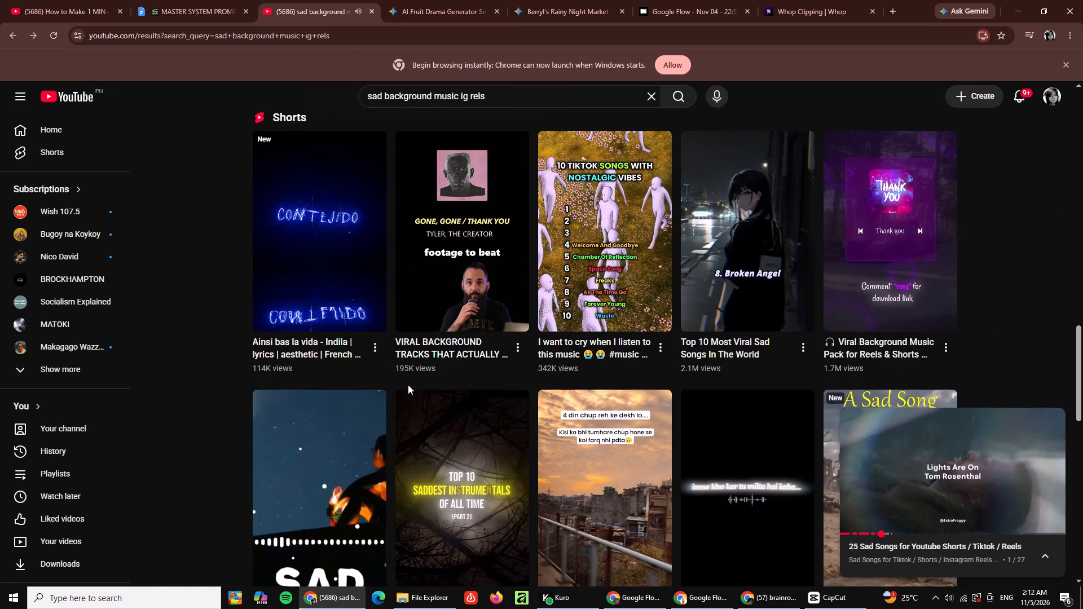
{"action": "scroll", "coordinate": [408, 385], "scroll_direction": "down", "scroll_amount": 12}
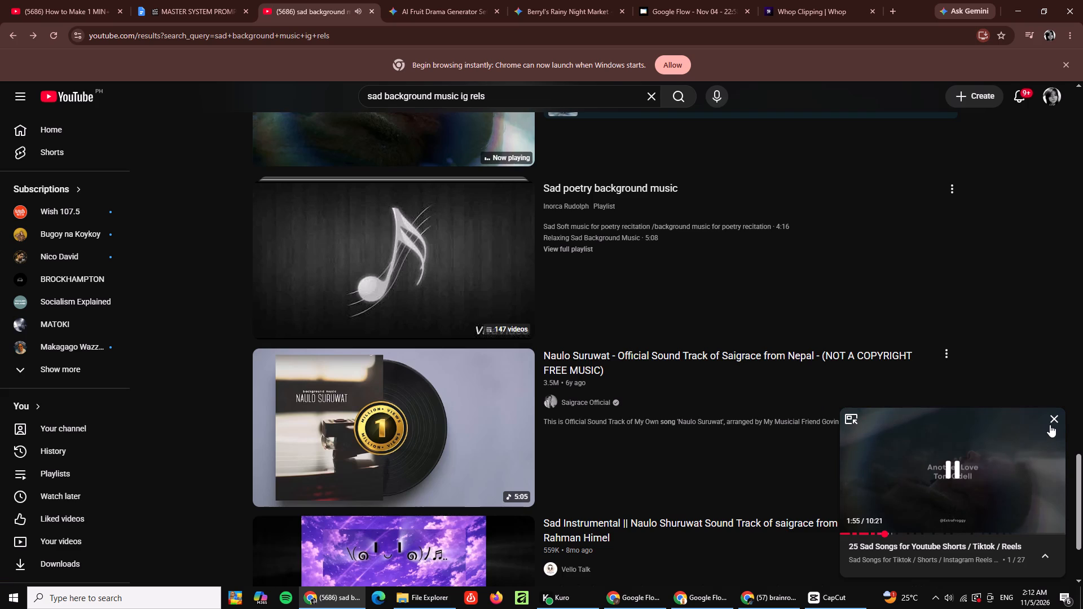
{"action": "left_click", "coordinate": [1050, 424]}
{"action": "left_click", "coordinate": [415, 425]}
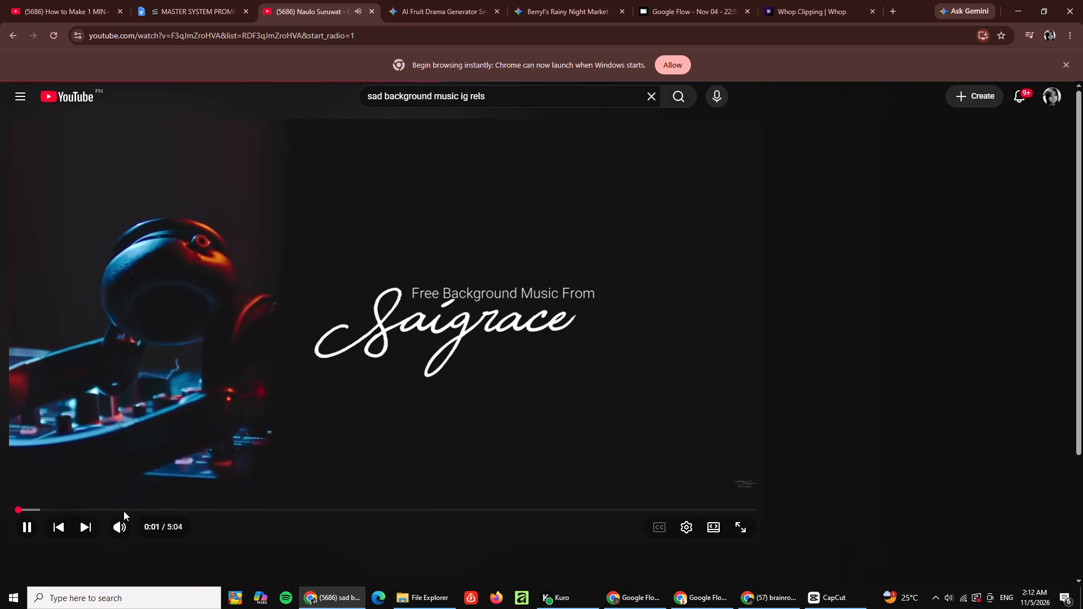
{"action": "left_click", "coordinate": [124, 511]}
{"action": "left_click", "coordinate": [124, 507]}
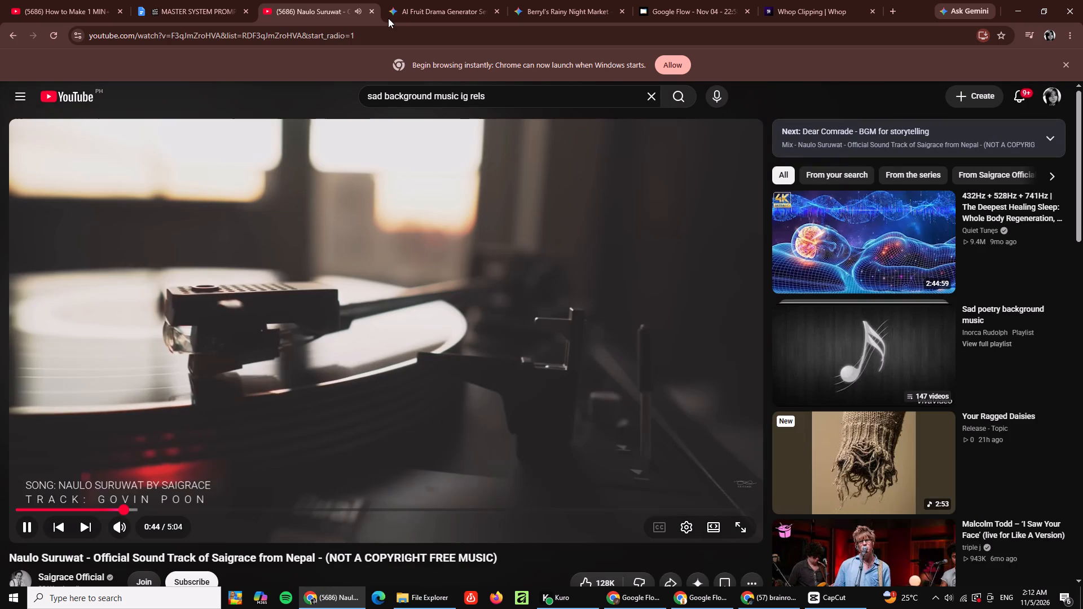
Search YouTube for "ai fruit background song".
{"action": "triple_click", "coordinate": [501, 91]}
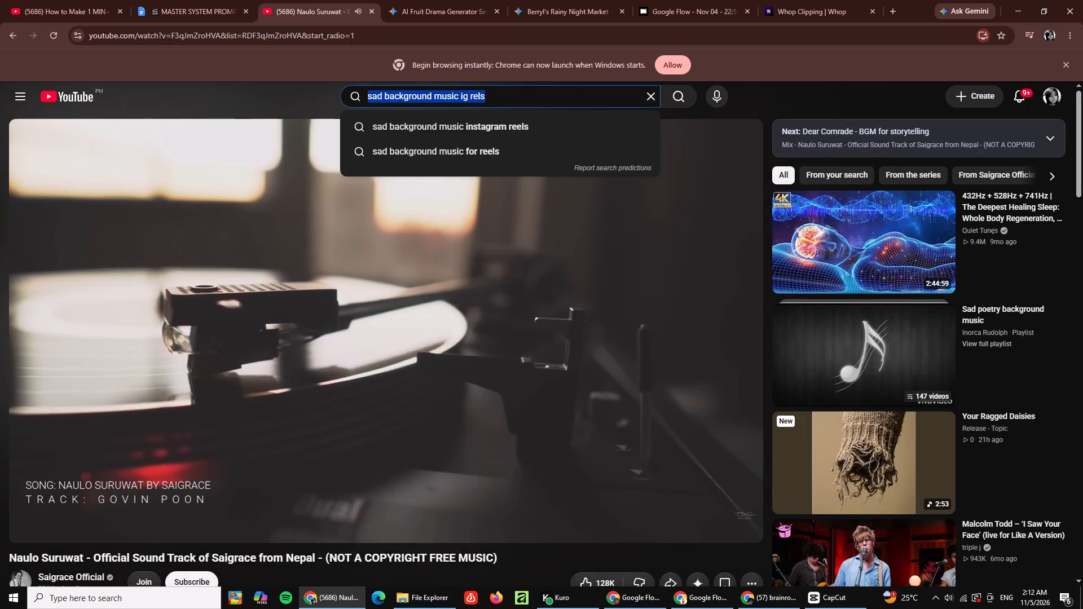
{"action": "key", "text": "BackSpace"}
{"action": "type", "text": "ai fruit b"}
{"action": "type", "text": "ackgro"}
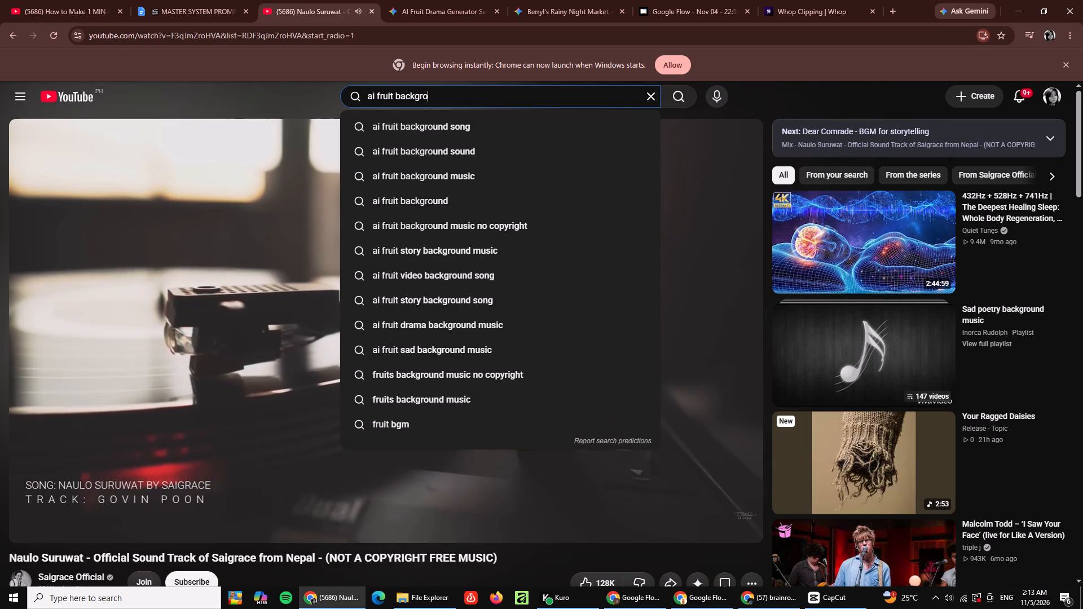
{"action": "key", "text": "Down"}
{"action": "key", "text": "Return"}
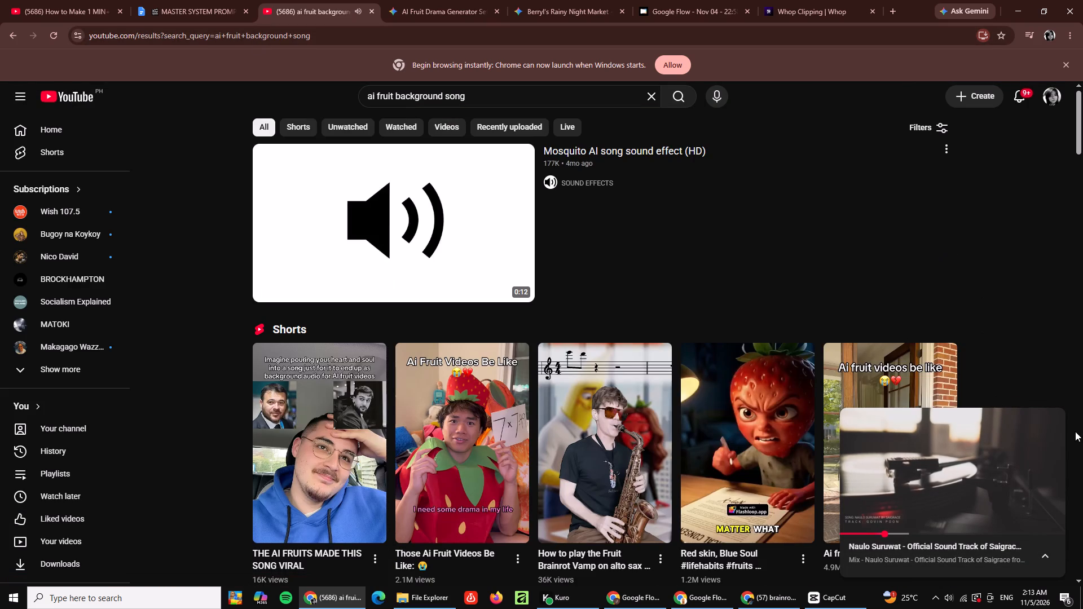
Close the mini player, then open "Mosquito AI song sound effect (HD)" to listen to it and look through its comments and related videos.
{"action": "left_click", "coordinate": [1055, 414]}
{"action": "left_click", "coordinate": [496, 223]}
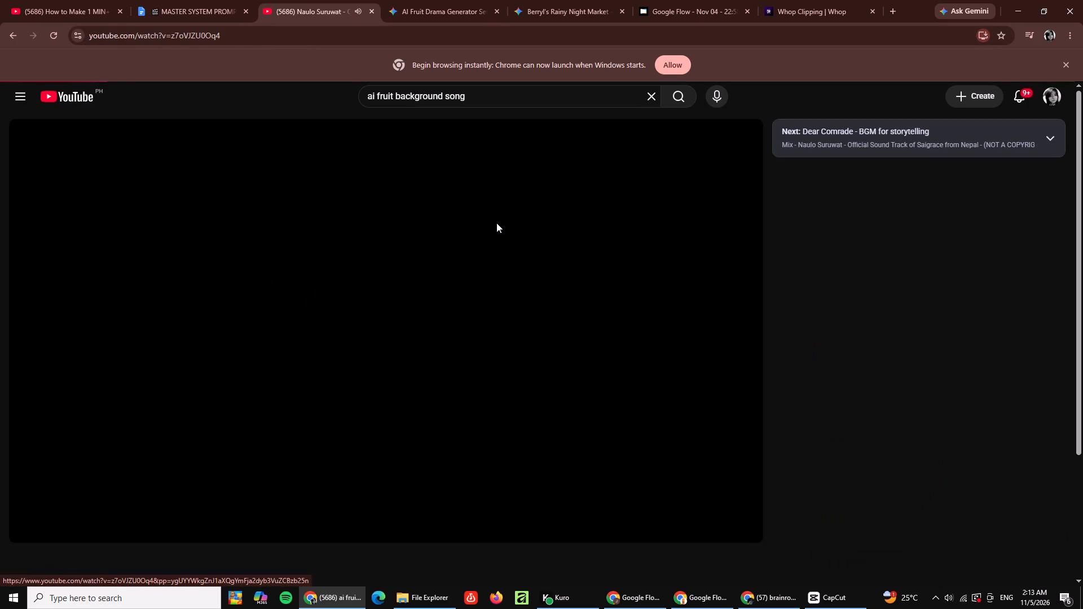
{"action": "scroll", "coordinate": [495, 261], "scroll_direction": "down", "scroll_amount": 1}
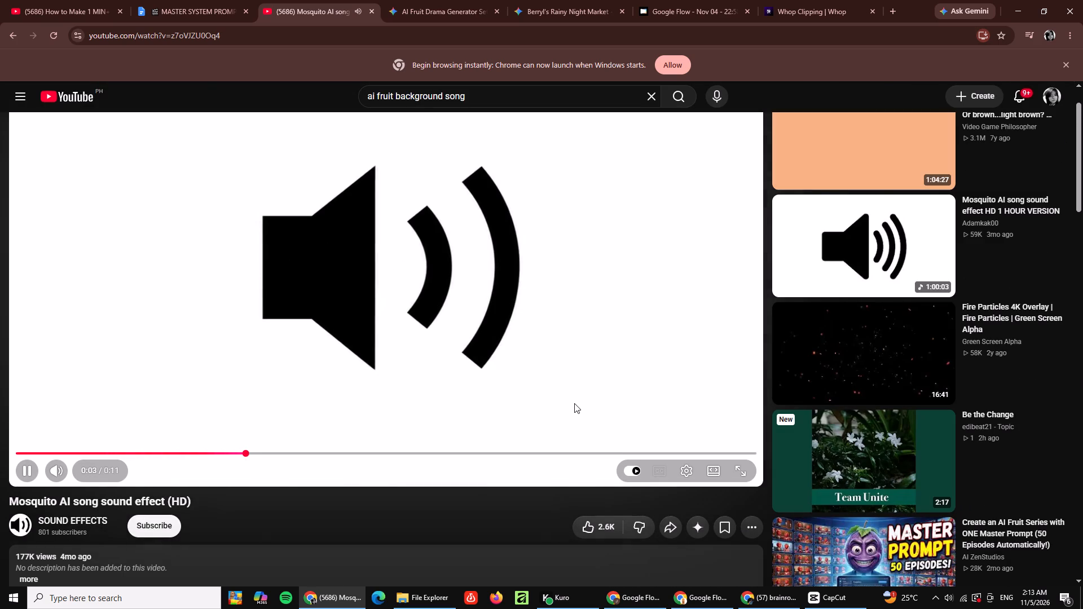
{"action": "scroll", "coordinate": [569, 404], "scroll_direction": "down", "scroll_amount": 2}
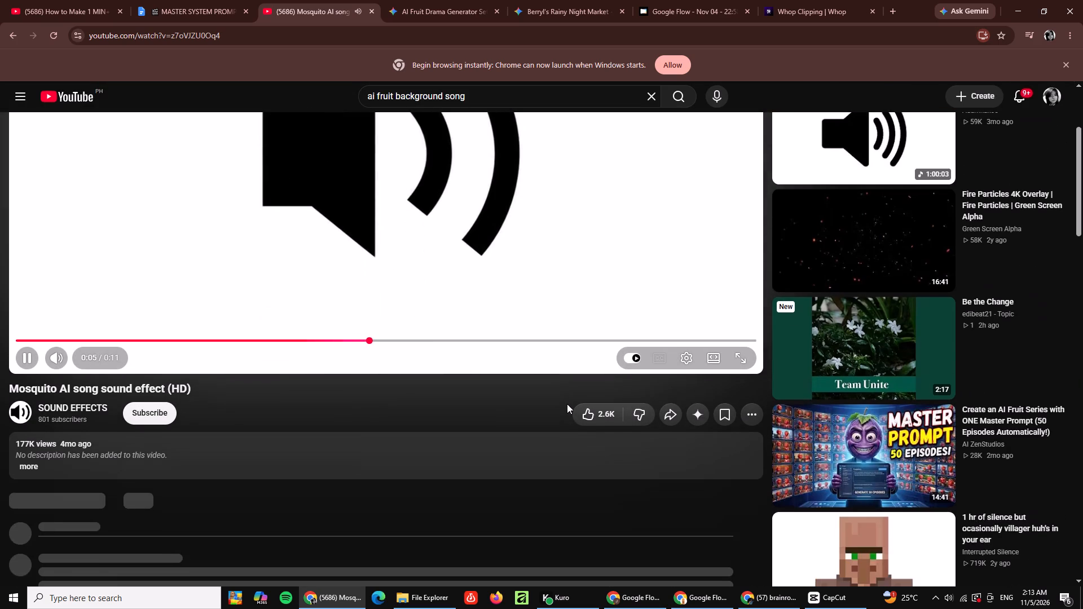
{"action": "scroll", "coordinate": [499, 403], "scroll_direction": "down", "scroll_amount": 1}
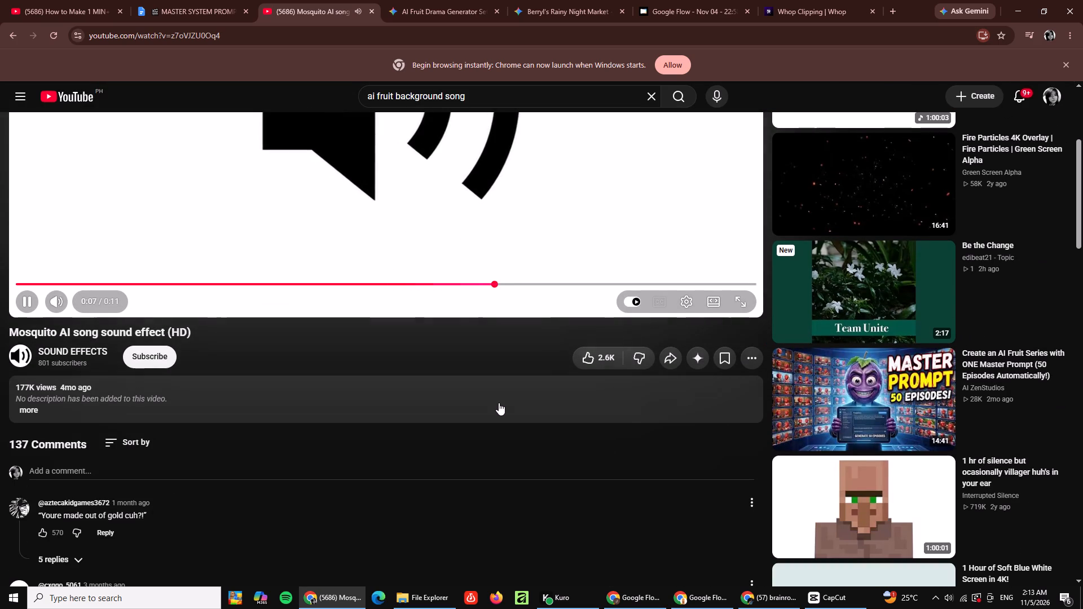
{"action": "scroll", "coordinate": [499, 403], "scroll_direction": "up", "scroll_amount": 3}
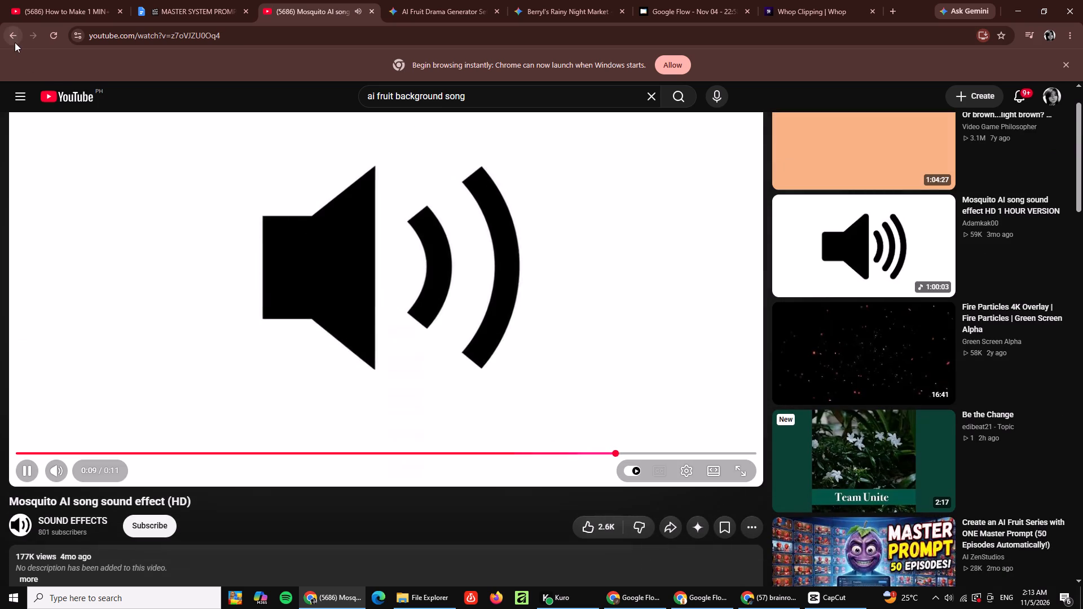
{"action": "scroll", "coordinate": [580, 304], "scroll_direction": "up", "scroll_amount": 2}
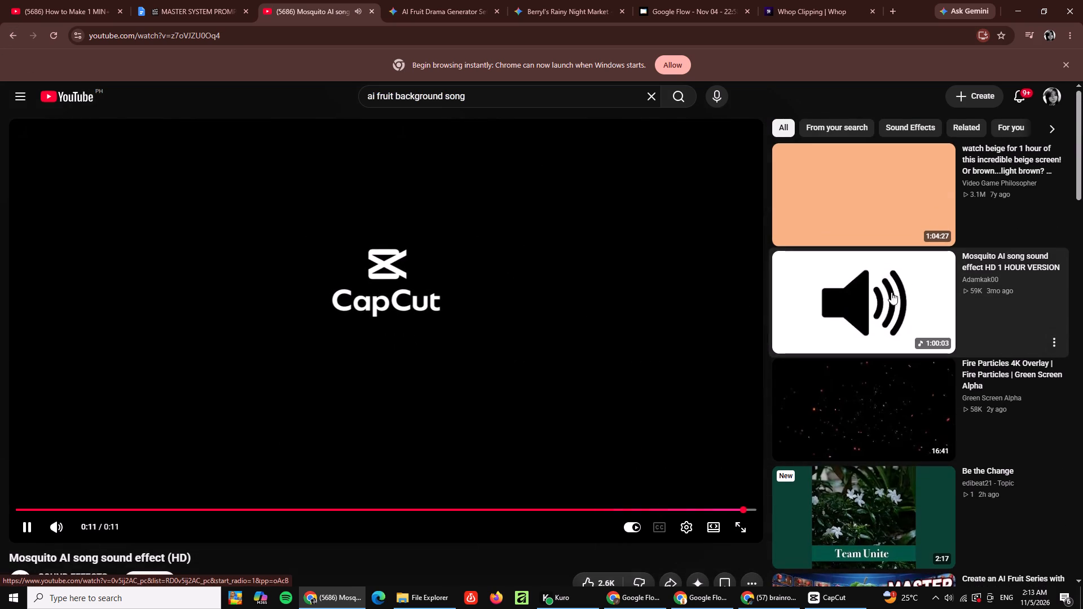
{"action": "scroll", "coordinate": [915, 404], "scroll_direction": "down", "scroll_amount": 3}
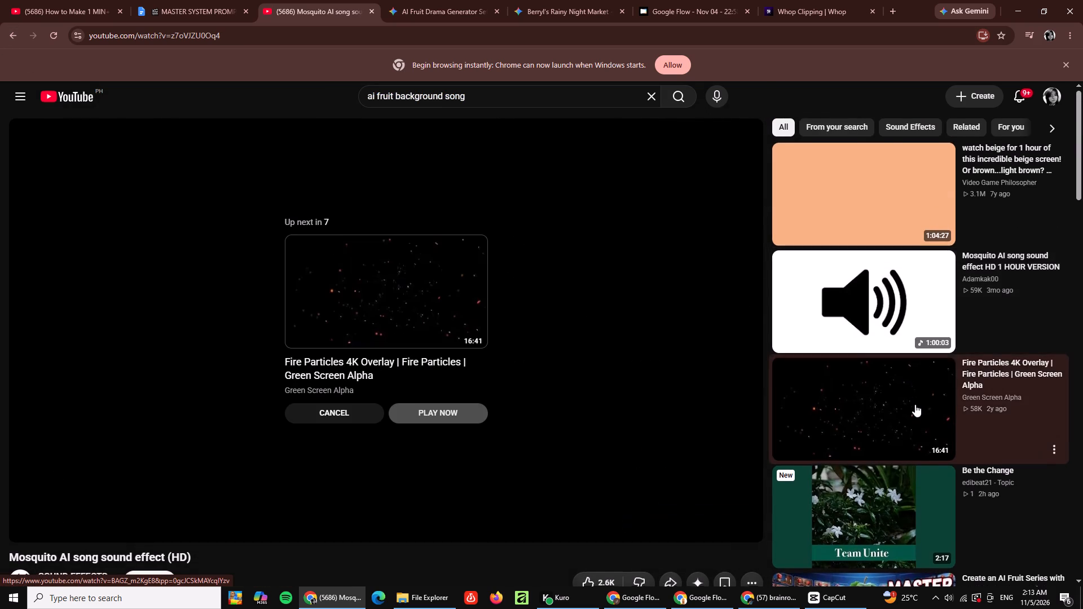
{"action": "scroll", "coordinate": [915, 404], "scroll_direction": "down", "scroll_amount": 11}
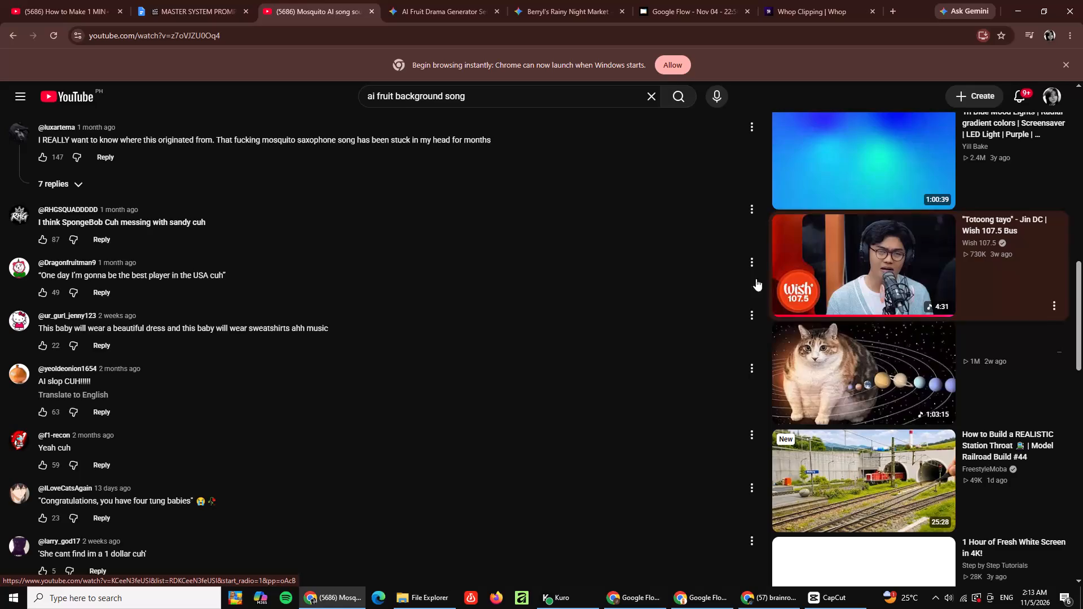
Return to the results and watch the Short "THE AI FRUITS MADE THIS SONG VIRAL", pausing it to identify the song it uses.
{"action": "left_click", "coordinate": [8, 27]}
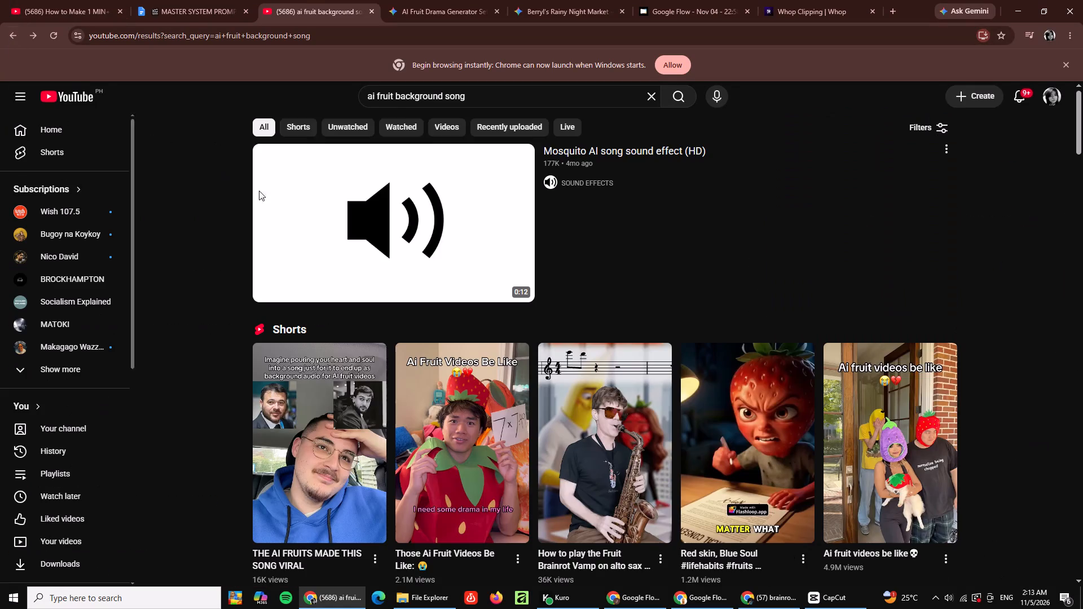
{"action": "scroll", "coordinate": [470, 254], "scroll_direction": "down", "scroll_amount": 3}
{"action": "left_click", "coordinate": [373, 279]}
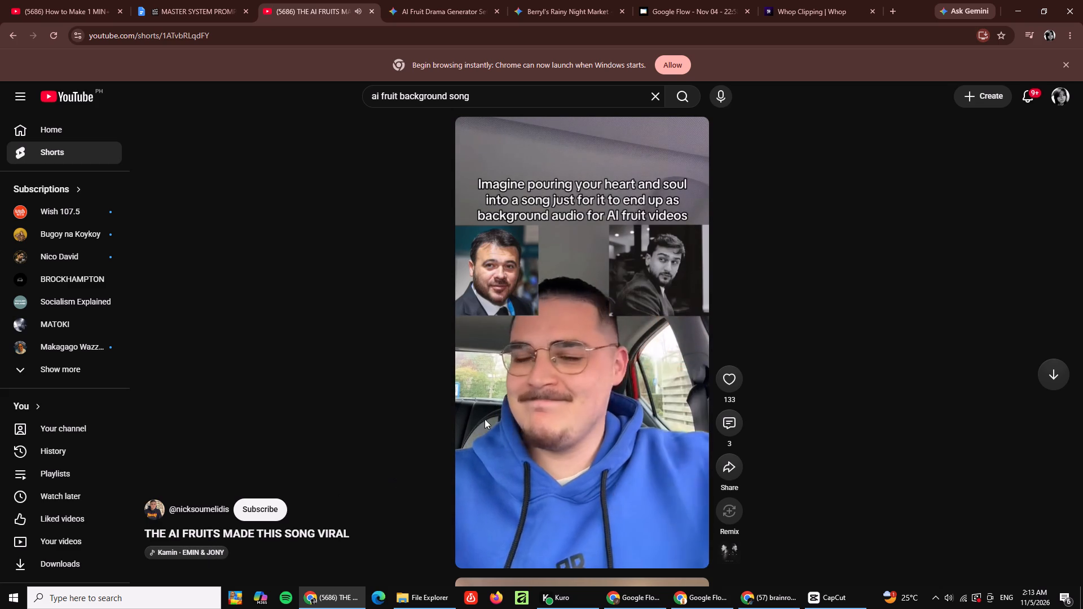
{"action": "left_click", "coordinate": [602, 357]}
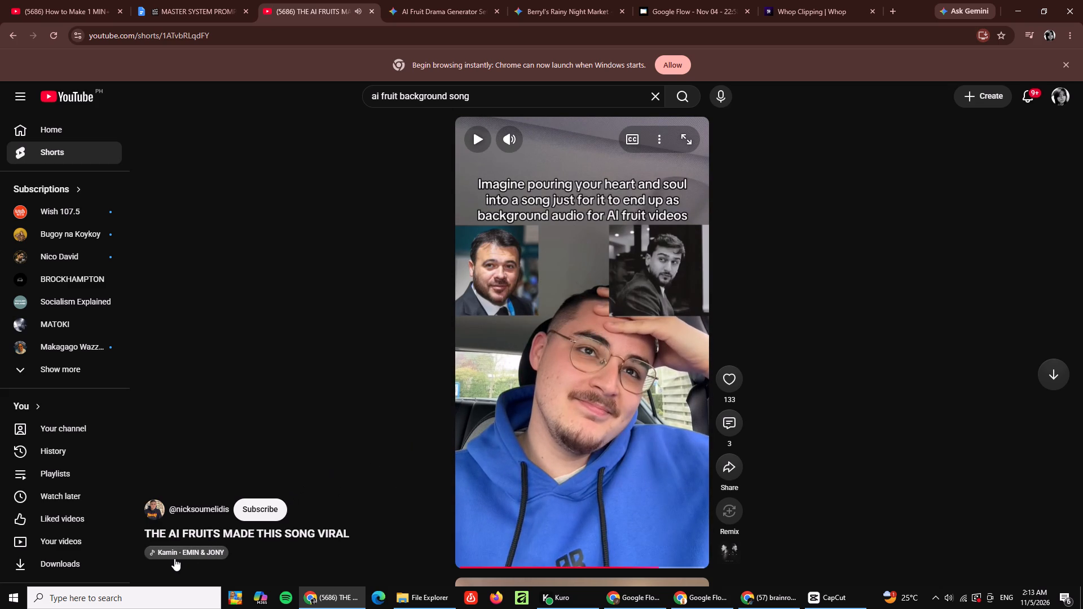
Search YouTube for "kamin slowed".
{"action": "triple_click", "coordinate": [541, 100]}
{"action": "left_click", "coordinate": [541, 100]}
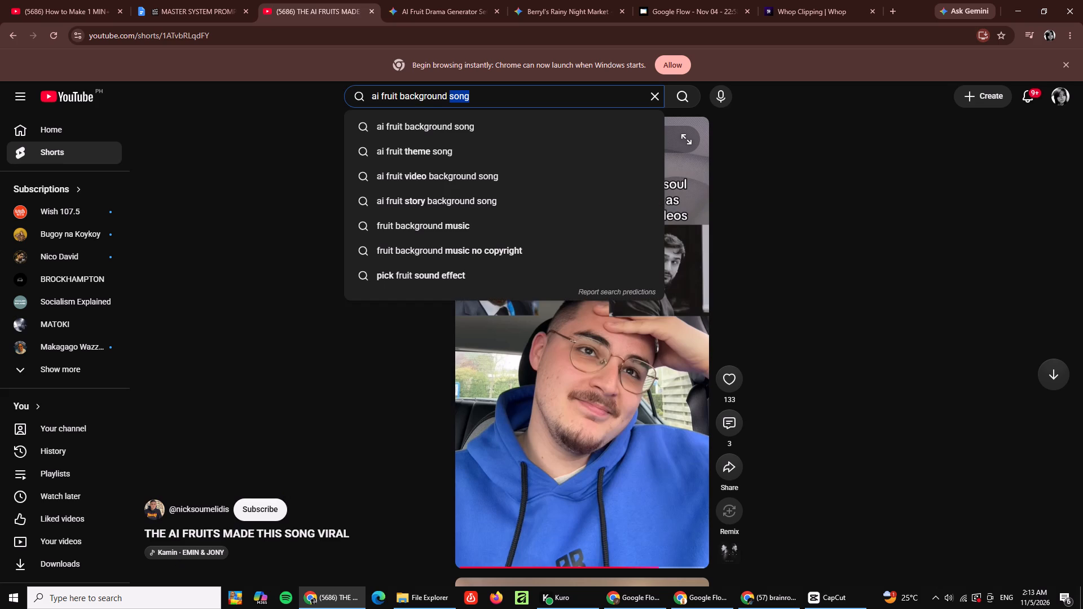
{"action": "type", "text": "kamin slowed"}
{"action": "key", "text": "Return"}
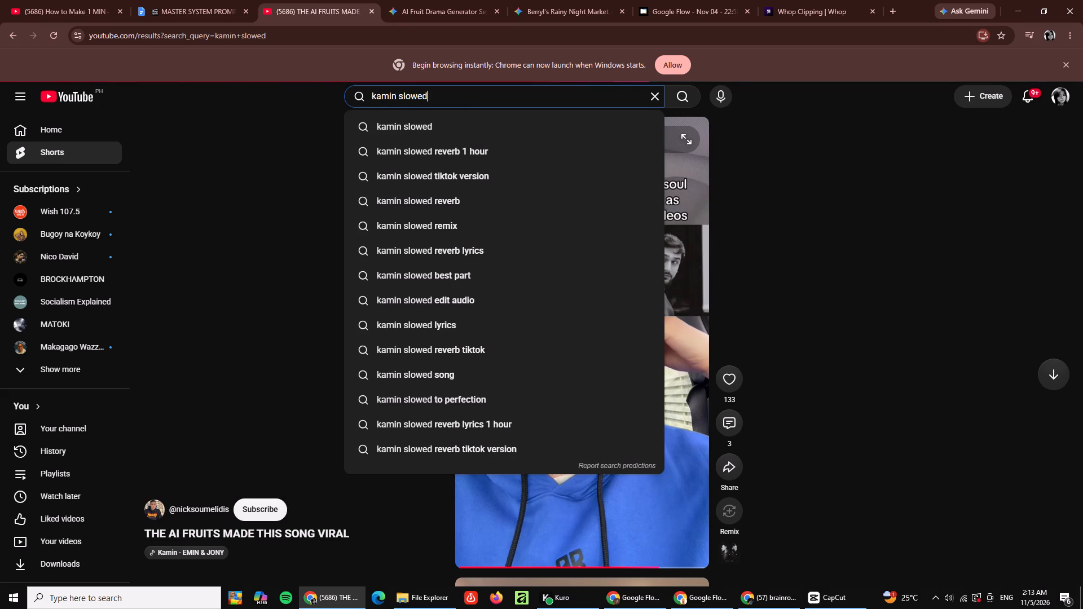
Open "Камин - EMIN & JONY ( Slowed Reverb - Deep Version )" and skip ahead to about 0:19 to sample it.
{"action": "scroll", "coordinate": [820, 351], "scroll_direction": "down", "scroll_amount": 7}
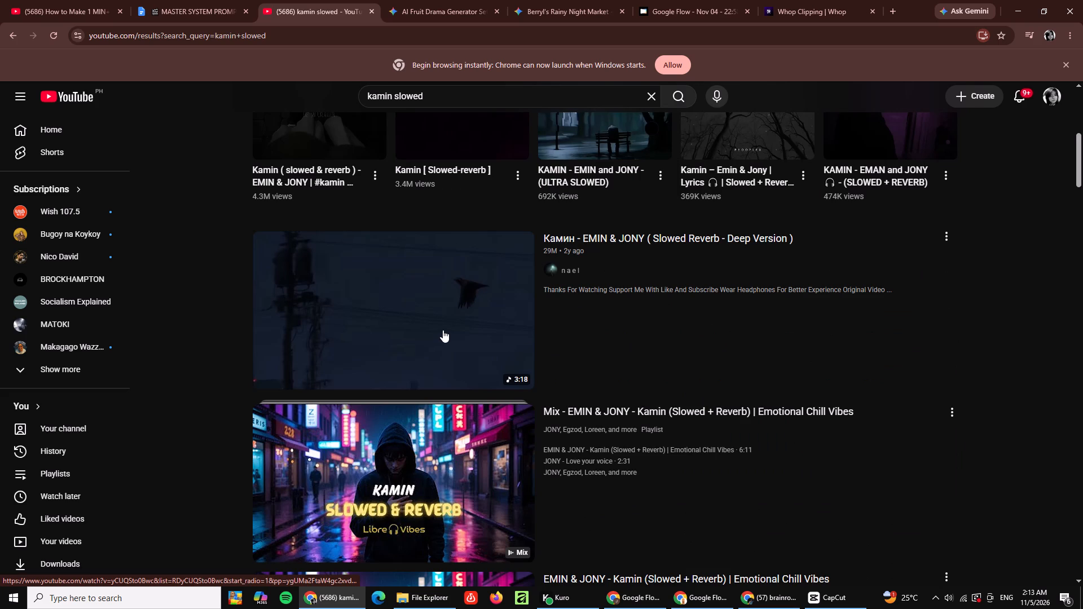
{"action": "left_click", "coordinate": [443, 330]}
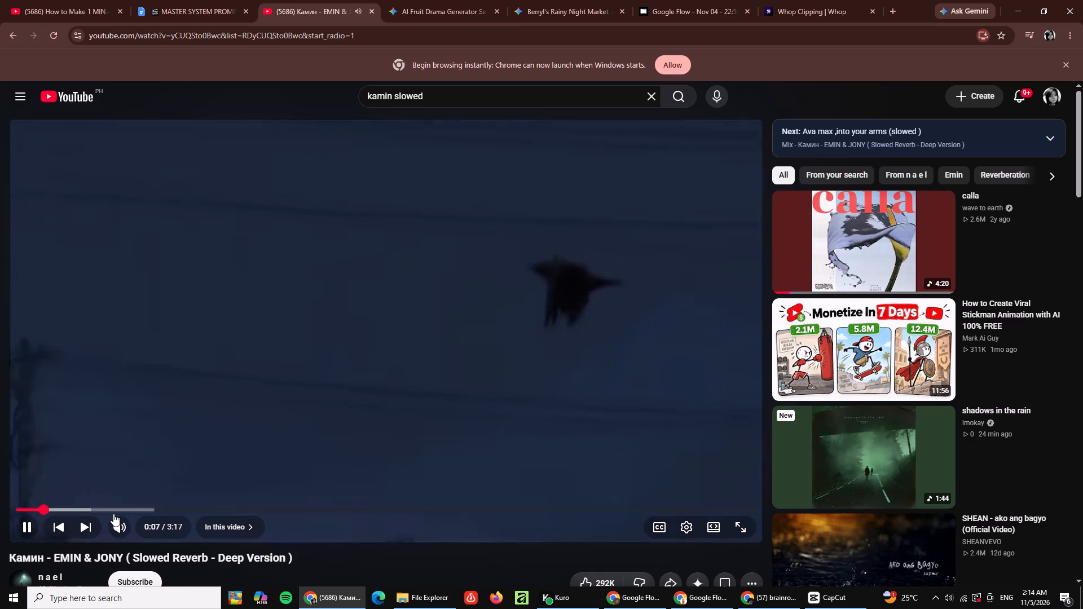
{"action": "left_click", "coordinate": [86, 507]}
{"action": "scroll", "coordinate": [412, 410], "scroll_direction": "down", "scroll_amount": 2}
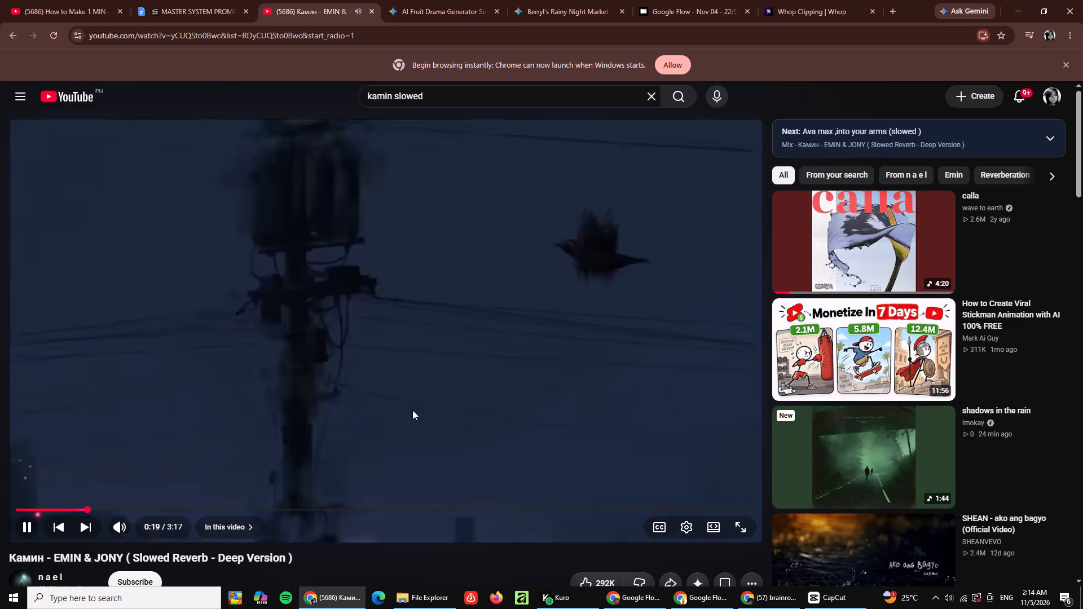
{"action": "scroll", "coordinate": [602, 466], "scroll_direction": "down", "scroll_amount": 3}
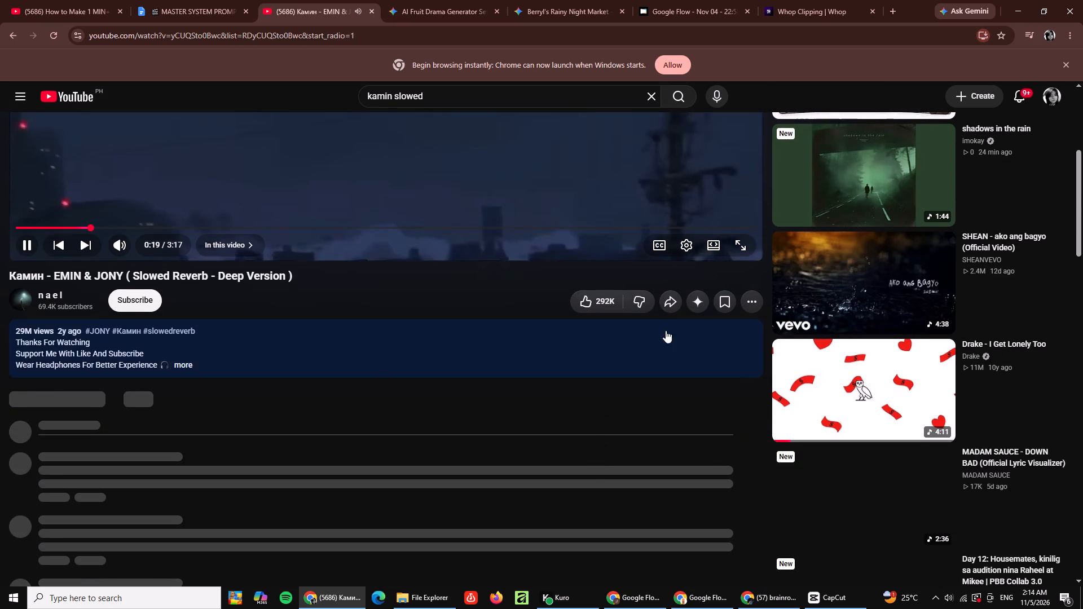
Copy the share link of the Камин slowed reverb video, close the sharing dialog, and return to the YouTube home page.
{"action": "left_click", "coordinate": [670, 303]}
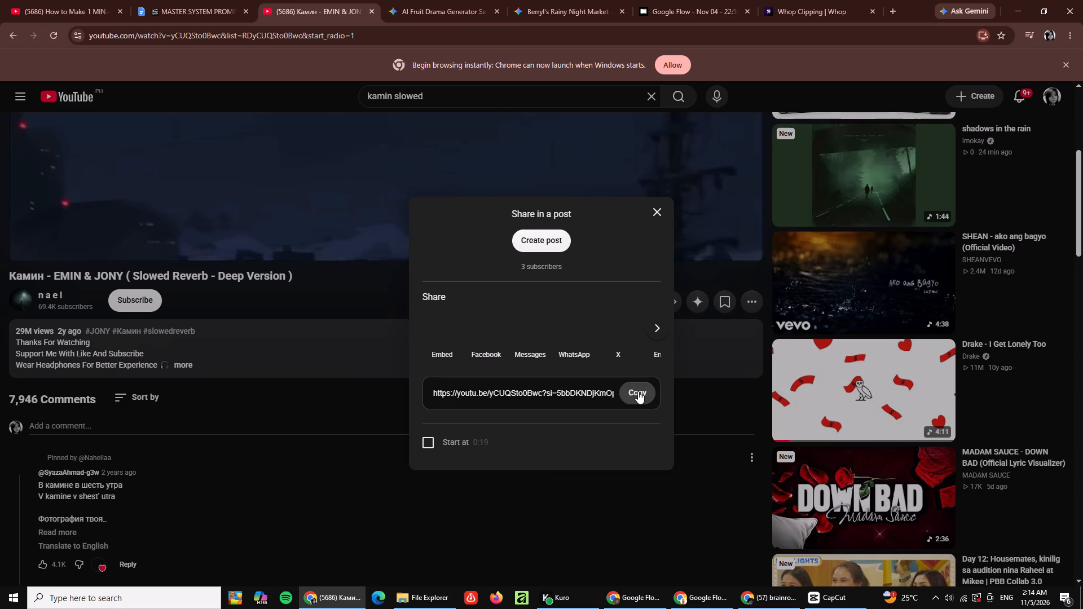
{"action": "left_click", "coordinate": [638, 391]}
{"action": "scroll", "coordinate": [624, 396], "scroll_direction": "down", "scroll_amount": 3}
{"action": "left_click", "coordinate": [515, 488]}
{"action": "scroll", "coordinate": [518, 483], "scroll_direction": "down", "scroll_amount": 5}
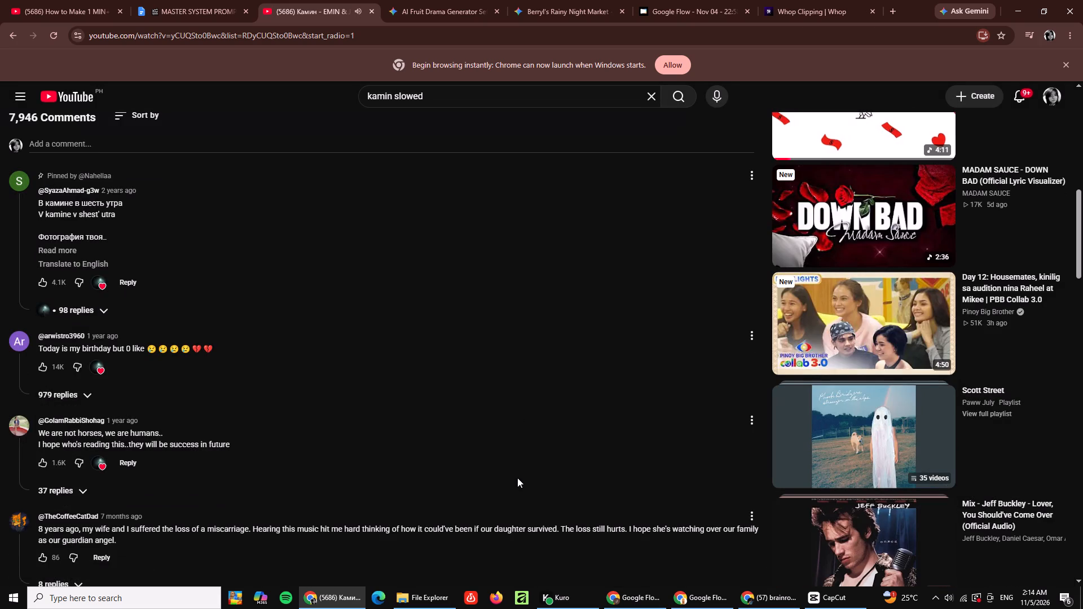
{"action": "scroll", "coordinate": [517, 478], "scroll_direction": "up", "scroll_amount": 12}
{"action": "left_click", "coordinate": [445, 370]}
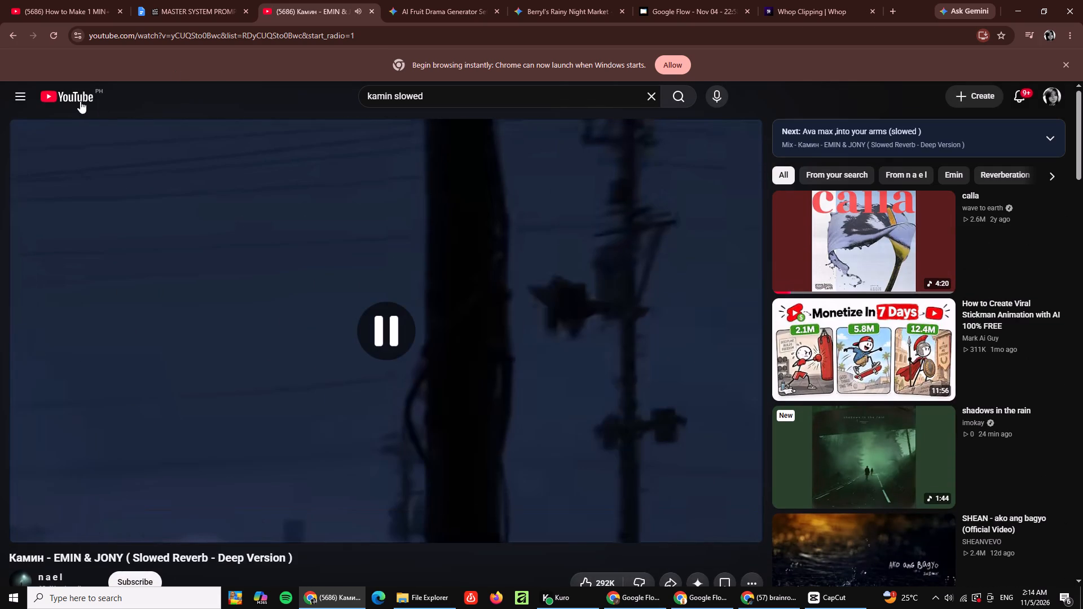
{"action": "left_click", "coordinate": [80, 101]}
Search for "yt1s" in a new browser tab and open the "YT1s - Free YouTube Video Downloader" site.
{"action": "left_click", "coordinate": [887, 14]}
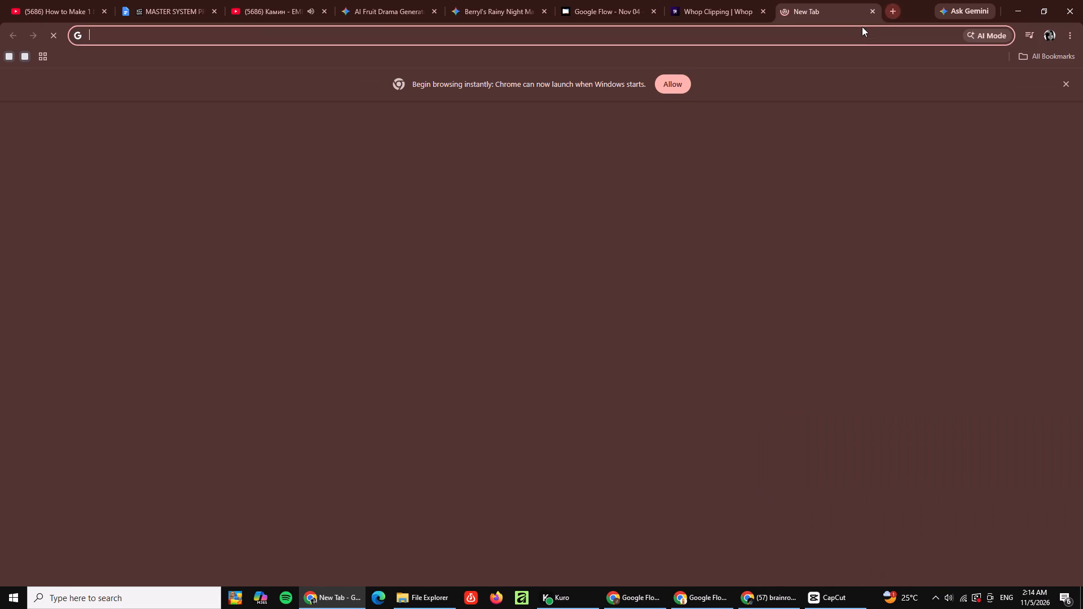
{"action": "left_click", "coordinate": [862, 35]}
{"action": "type", "text": "yt1s"}
{"action": "key", "text": "Return"}
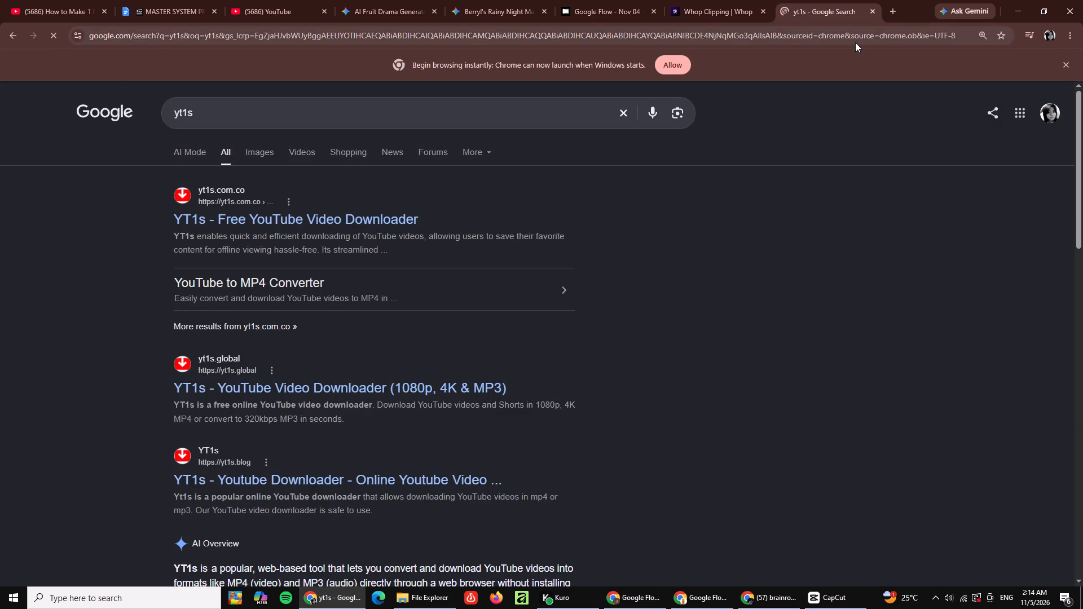
{"action": "left_click", "coordinate": [376, 225]}
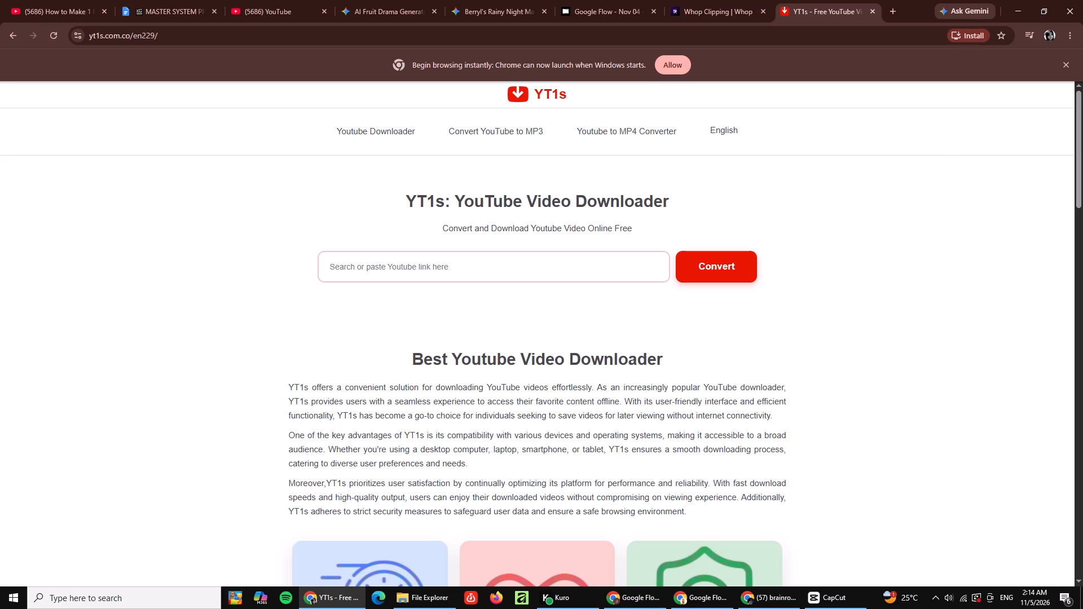
Submit the copied video link to YT1s and download the song as a 320kbps mp3, closing the advertising tabs.
{"action": "left_click", "coordinate": [490, 265]}
{"action": "key", "text": "ctrl+v"}
{"action": "key", "text": "ctrl+c"}
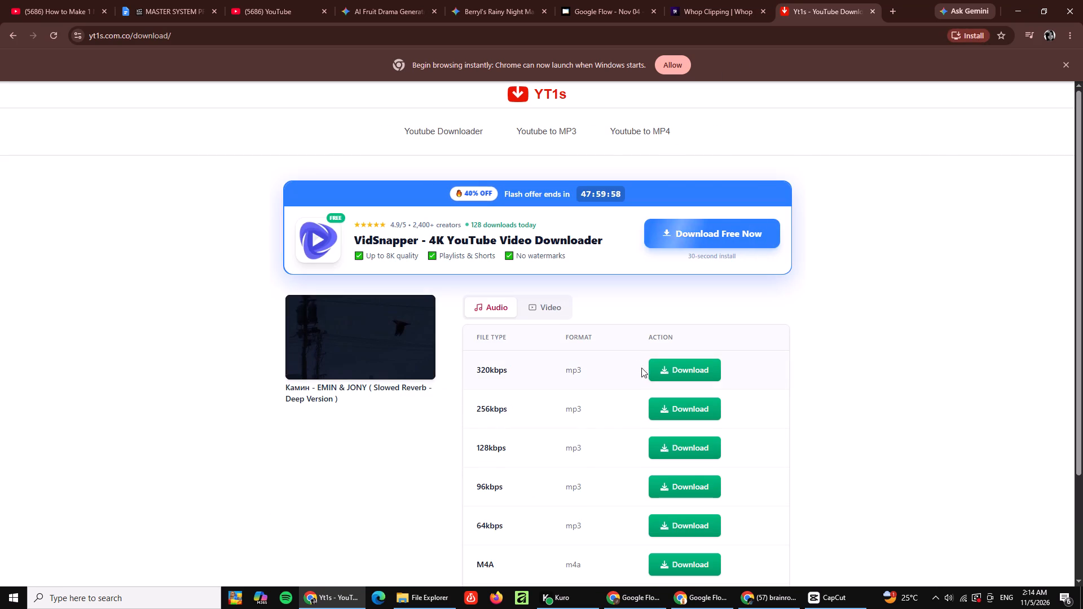
{"action": "left_click", "coordinate": [657, 372]}
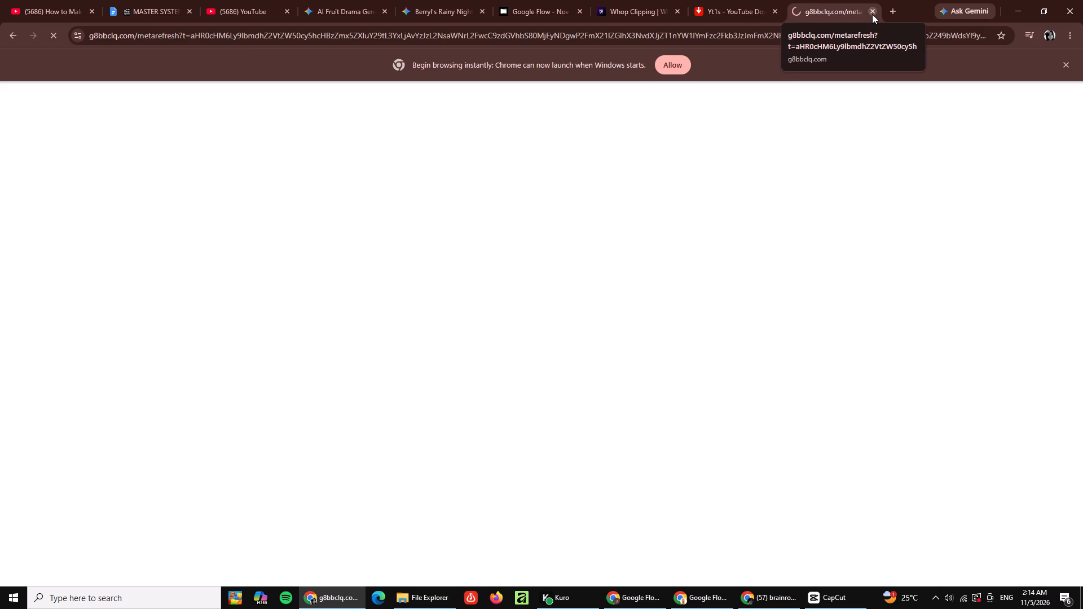
{"action": "left_click", "coordinate": [569, 258]}
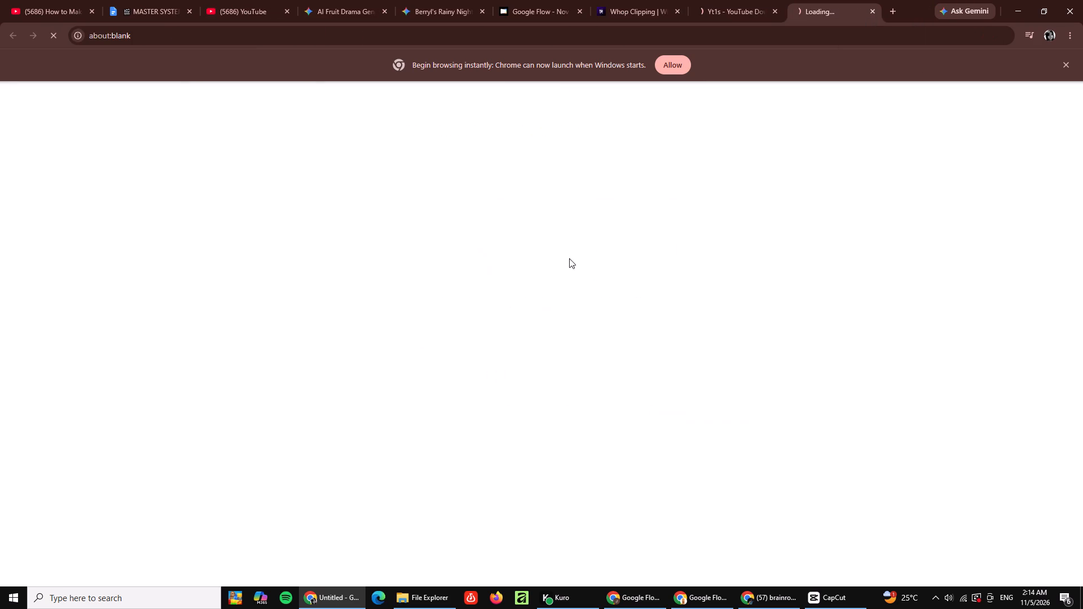
{"action": "left_click", "coordinate": [874, 11]}
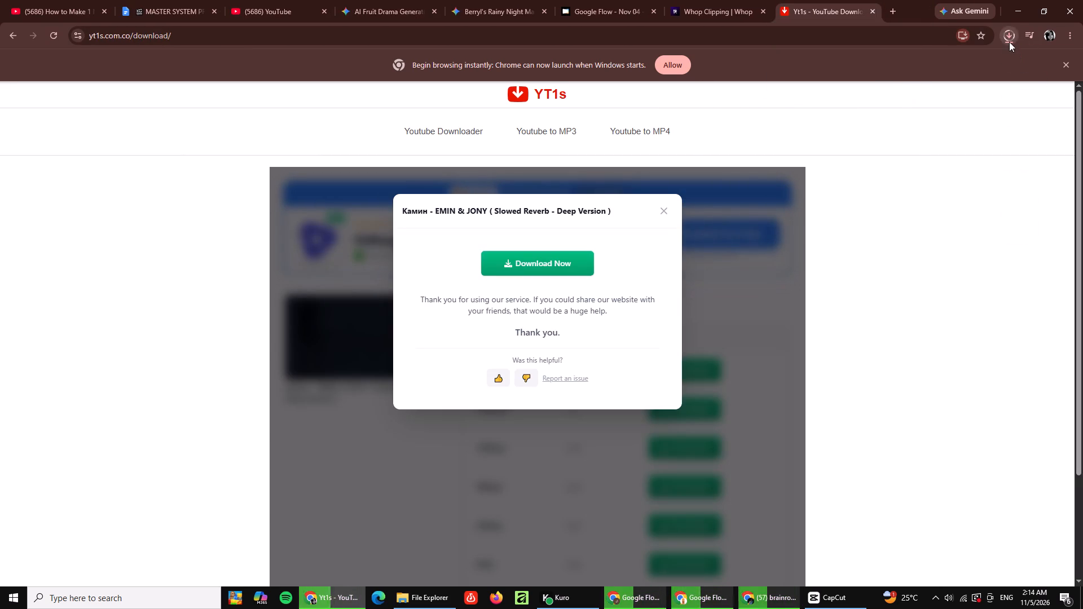
{"action": "left_click", "coordinate": [1058, 161]}
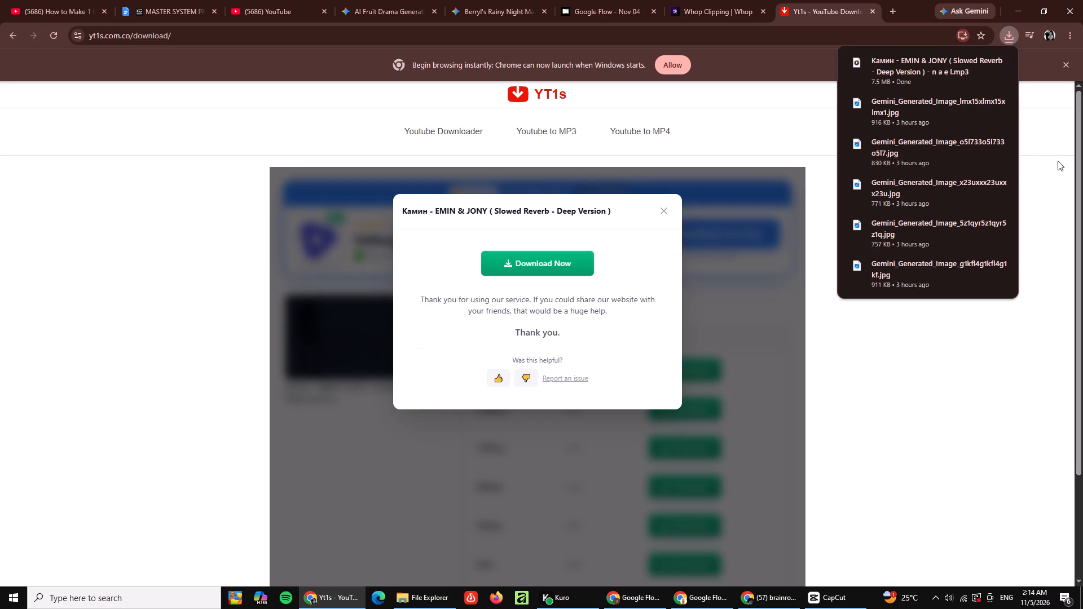
Switch to CapCut and move the playhead to the very start of the timeline.
{"action": "left_click", "coordinate": [830, 599]}
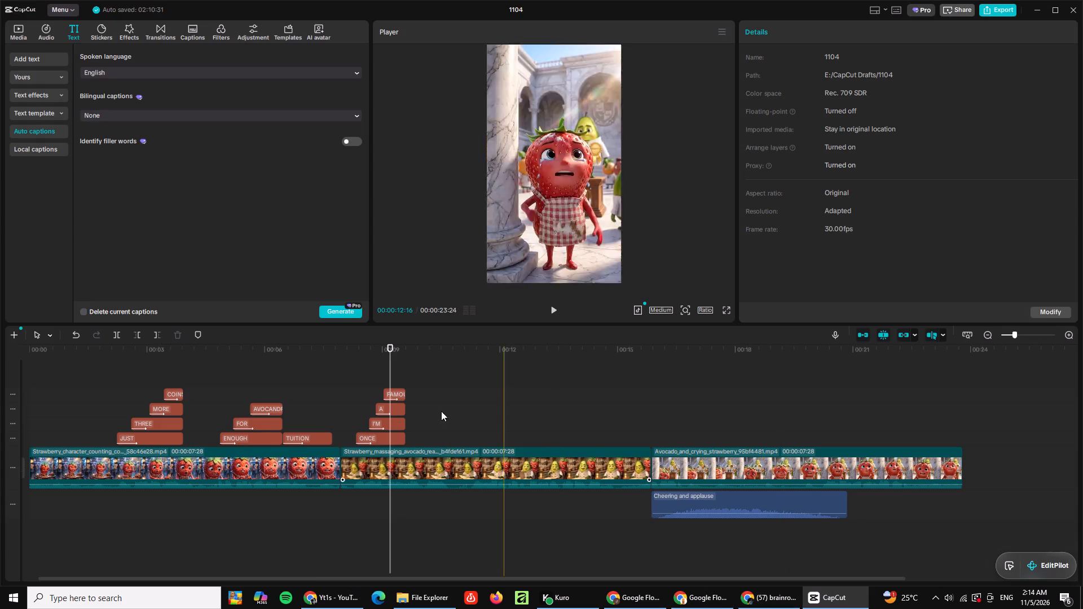
{"action": "left_click", "coordinate": [309, 373]}
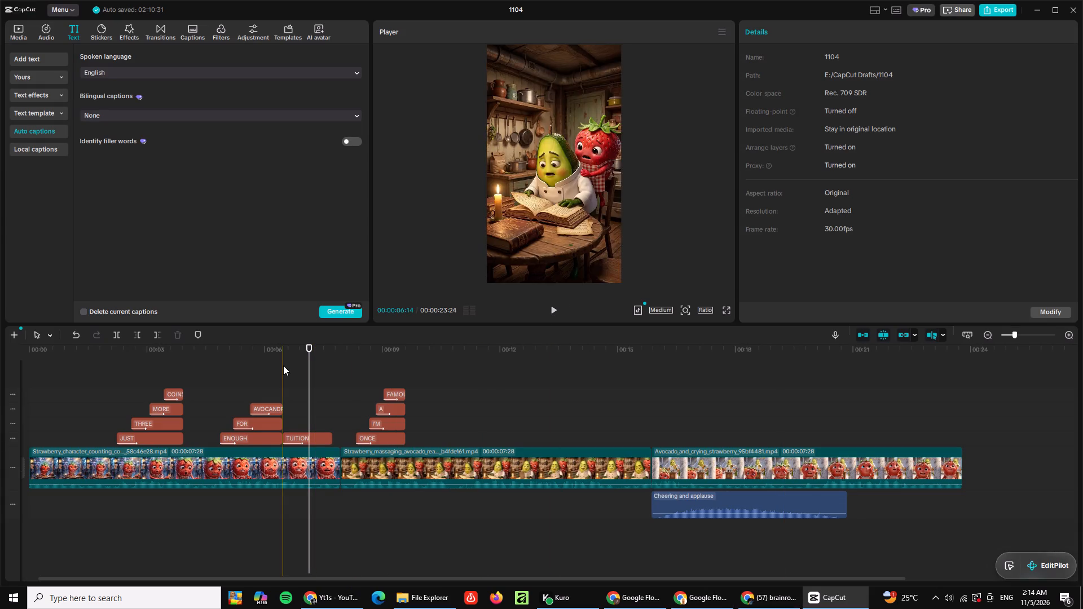
{"action": "left_click", "coordinate": [246, 365]}
{"action": "left_click_drag", "start_coordinate": [246, 365], "coordinate": [37, 369]}
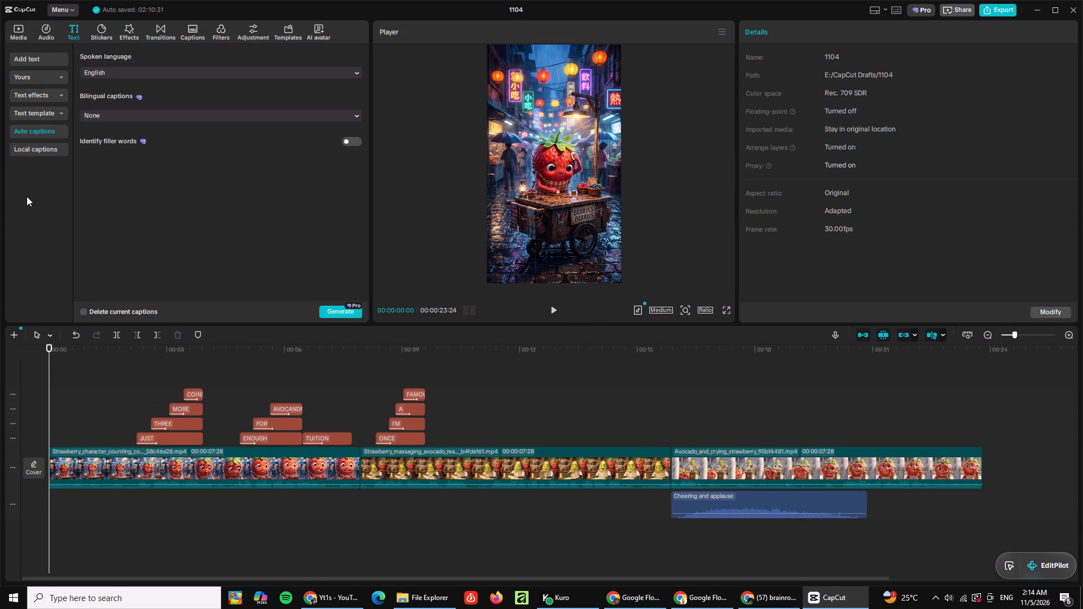
Import the downloaded "Камин - EMIN & JONY ( Slowed Reverb - Deep Version )" mp3 from Downloads and add it to the timeline's start.
{"action": "left_click", "coordinate": [41, 35]}
{"action": "left_click", "coordinate": [50, 60]}
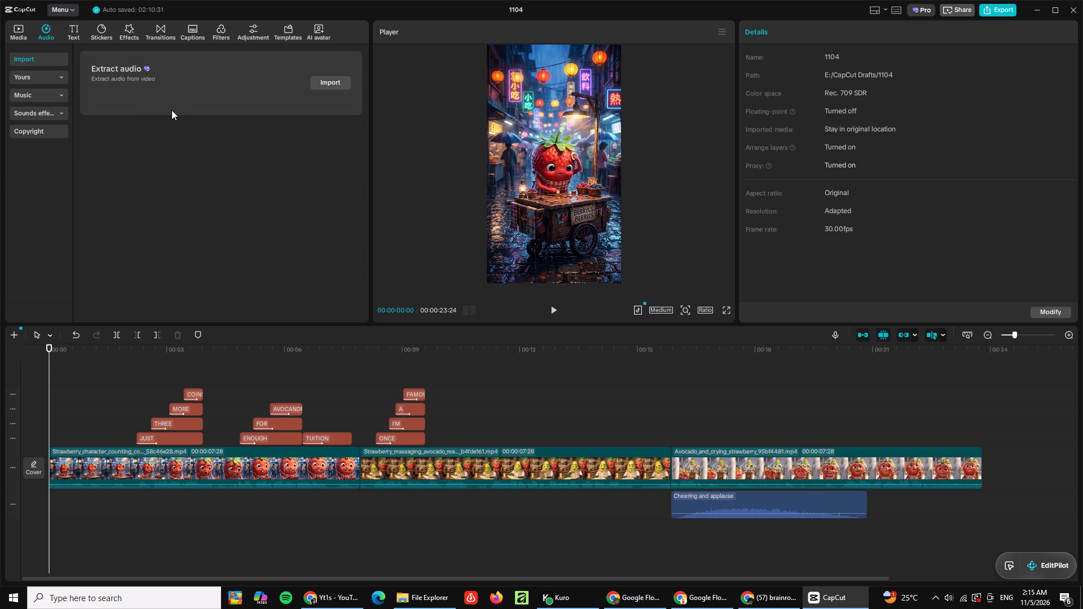
{"action": "left_click", "coordinate": [43, 59]}
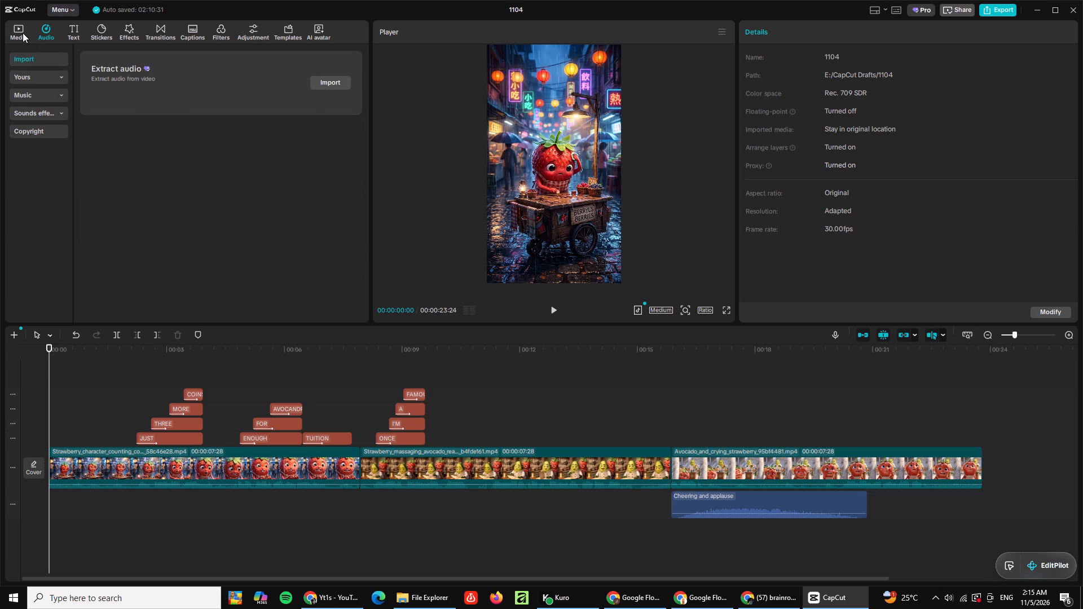
{"action": "left_click", "coordinate": [23, 33]}
{"action": "left_click", "coordinate": [91, 60]}
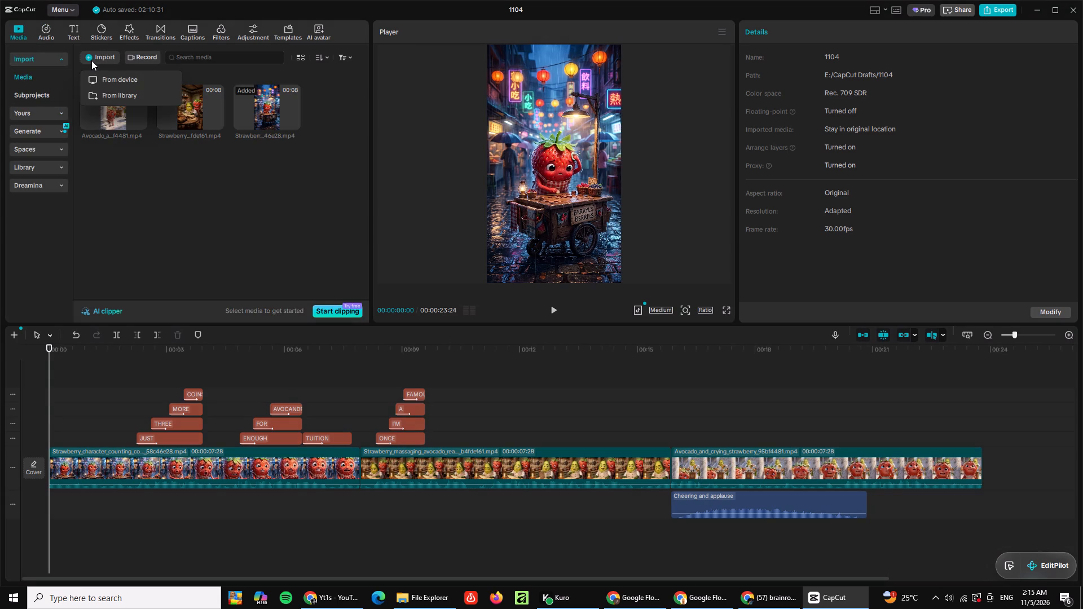
{"action": "left_click", "coordinate": [100, 83]}
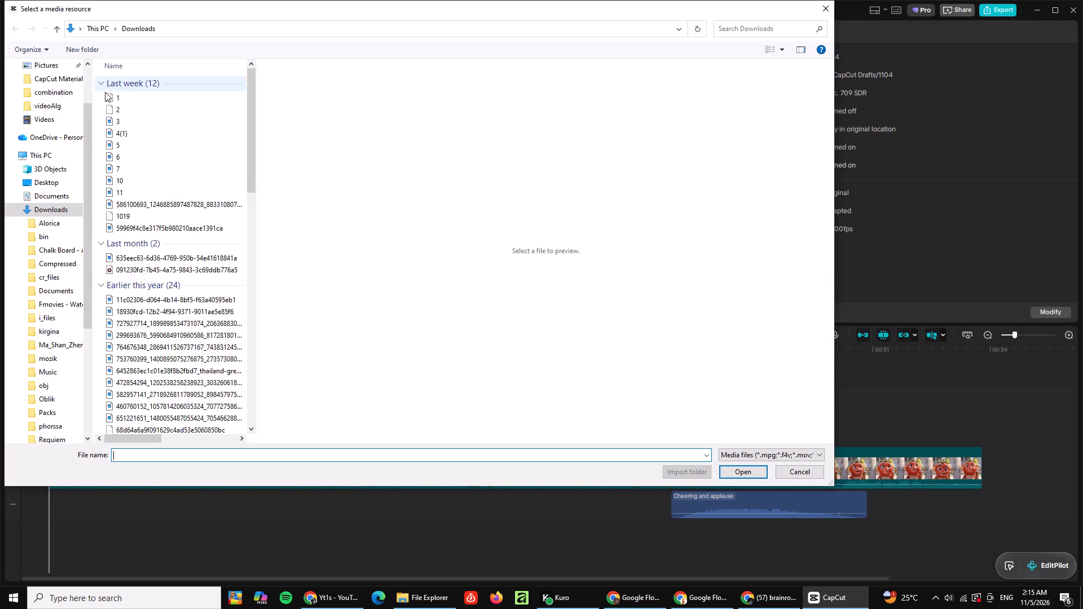
{"action": "left_click", "coordinate": [118, 102]}
{"action": "left_click", "coordinate": [121, 96]}
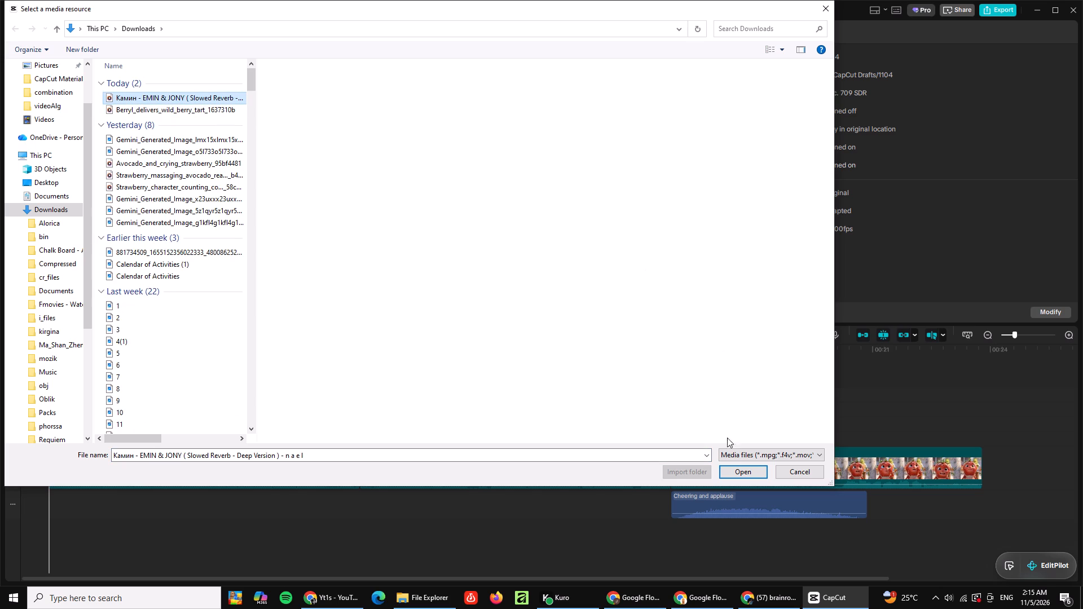
{"action": "left_click", "coordinate": [737, 476]}
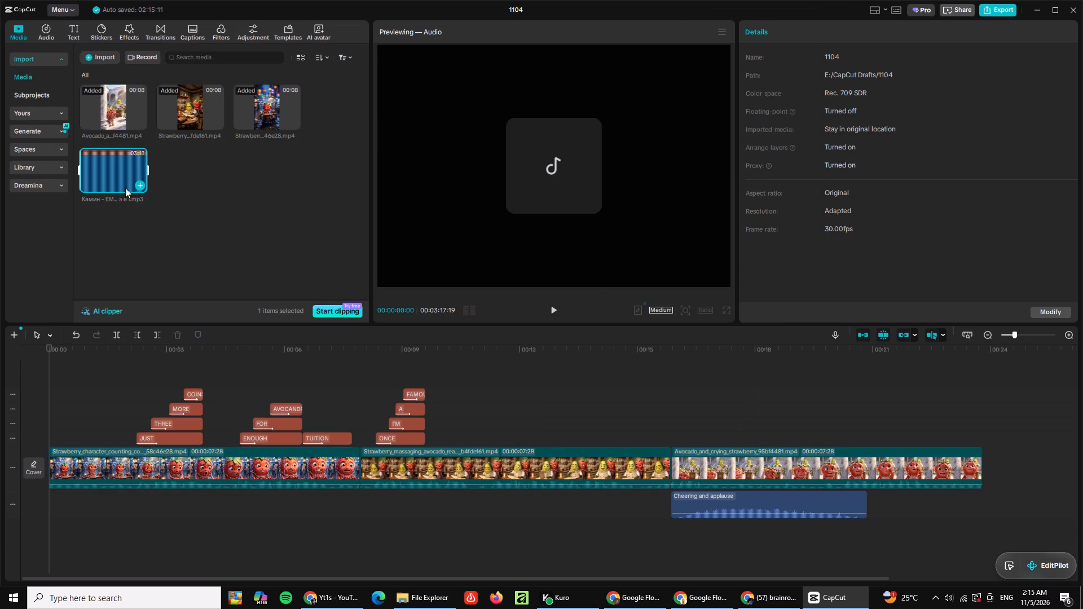
{"action": "left_click", "coordinate": [136, 184]}
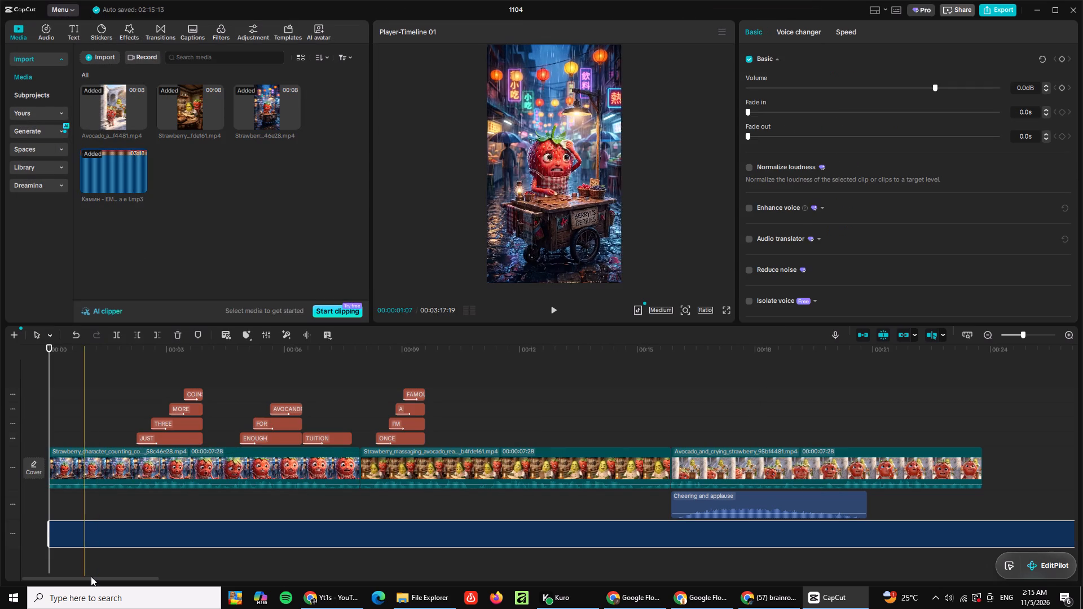
Lower the volume of the Камин music clip to -16.3 dB.
{"action": "left_click", "coordinate": [89, 540]}
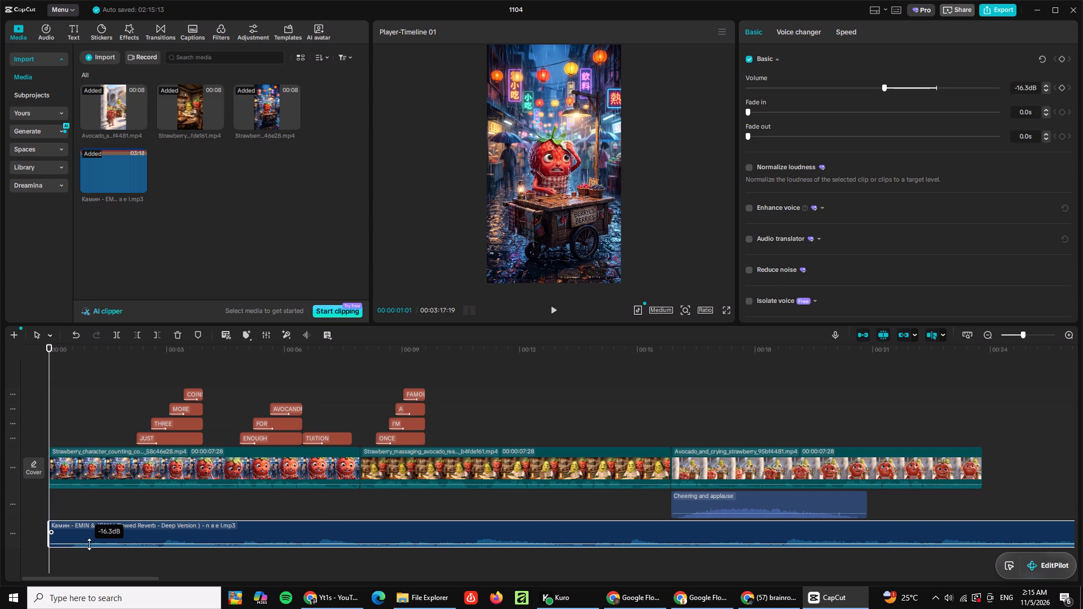
Play back the video with the background music, checking the mix and the captions spoken from ONCE to FAMOUS.
{"action": "left_click", "coordinate": [554, 311]}
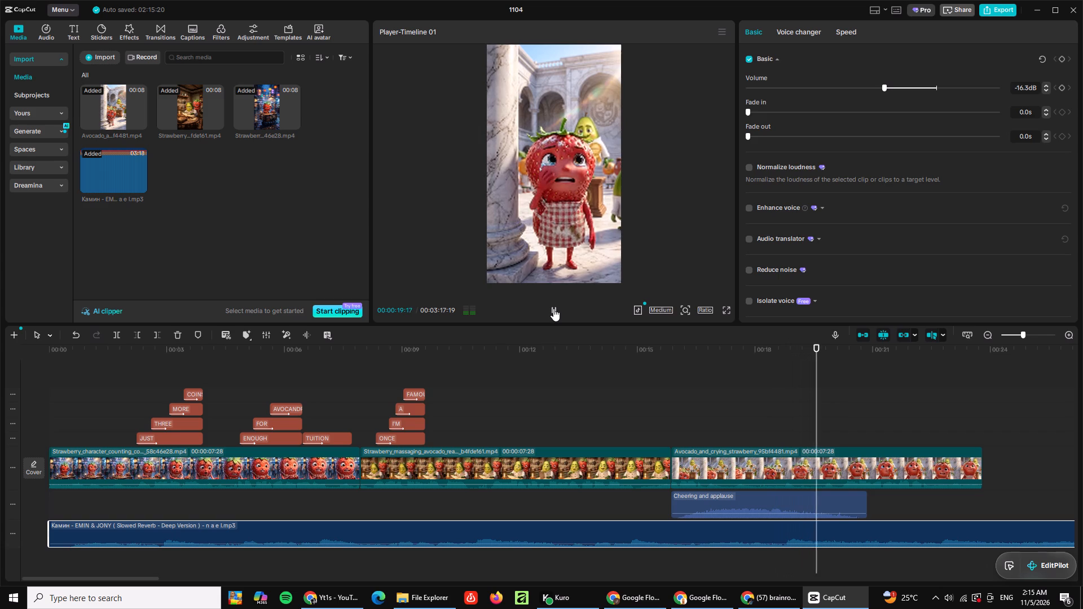
{"action": "left_click", "coordinate": [518, 368]}
{"action": "left_click", "coordinate": [557, 307]}
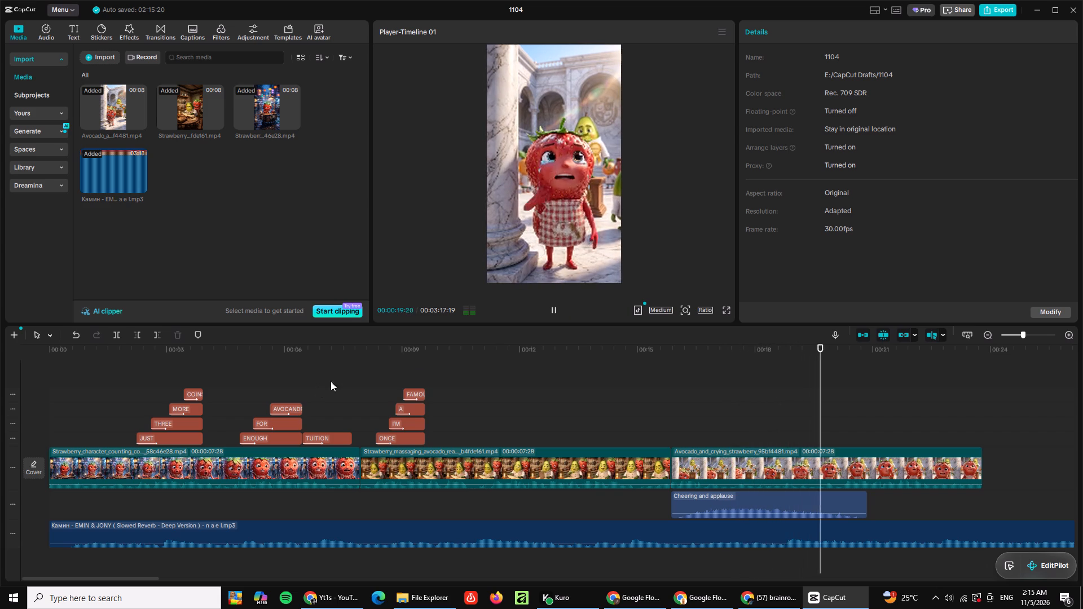
{"action": "left_click", "coordinate": [341, 351]}
{"action": "left_click", "coordinate": [551, 314]}
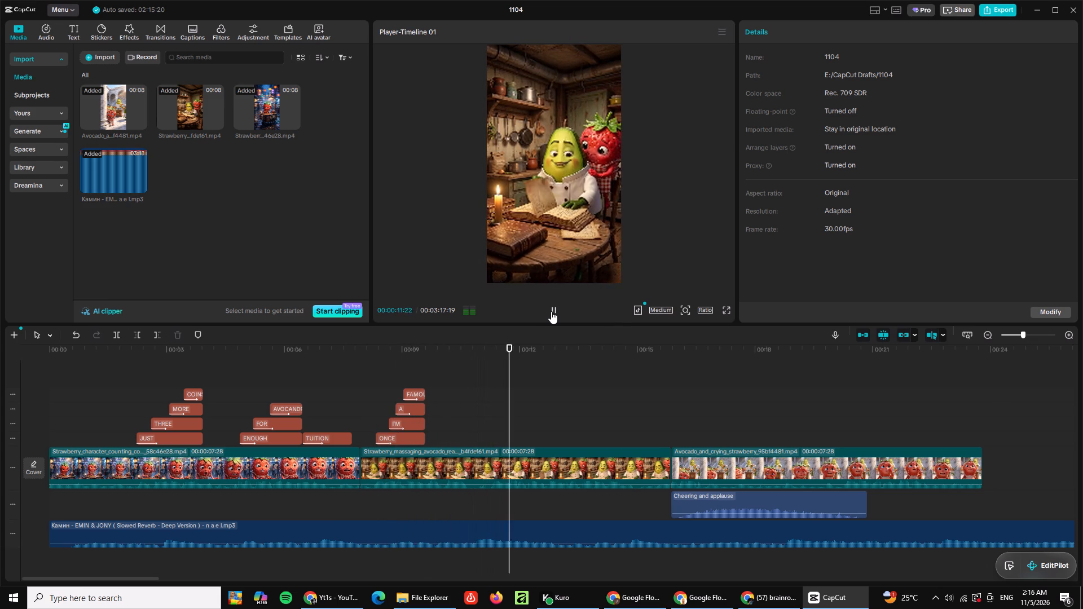
{"action": "left_click", "coordinate": [551, 311]}
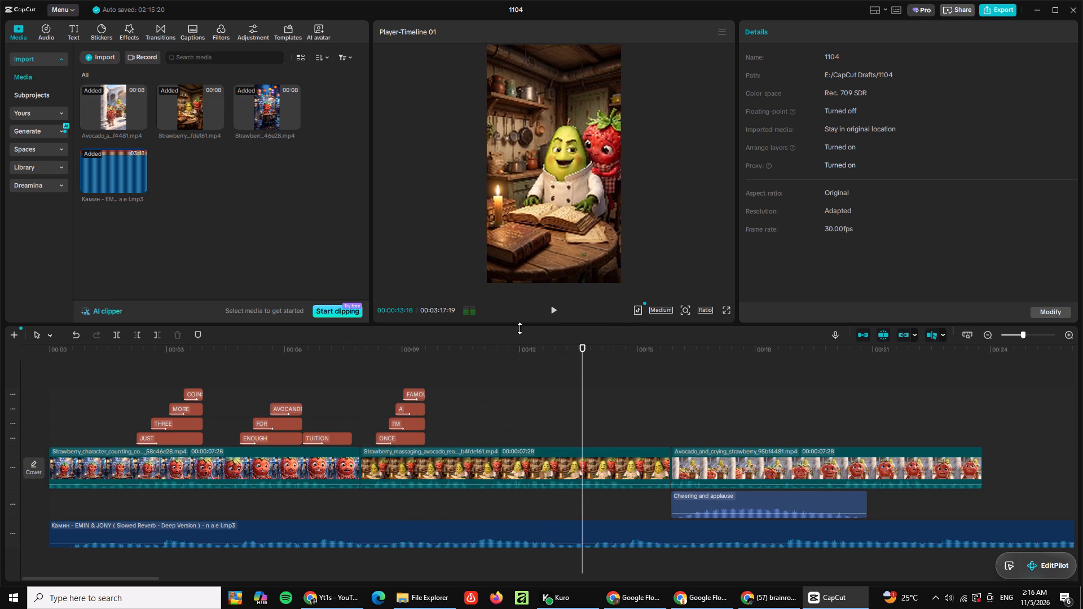
{"action": "left_click", "coordinate": [364, 427]}
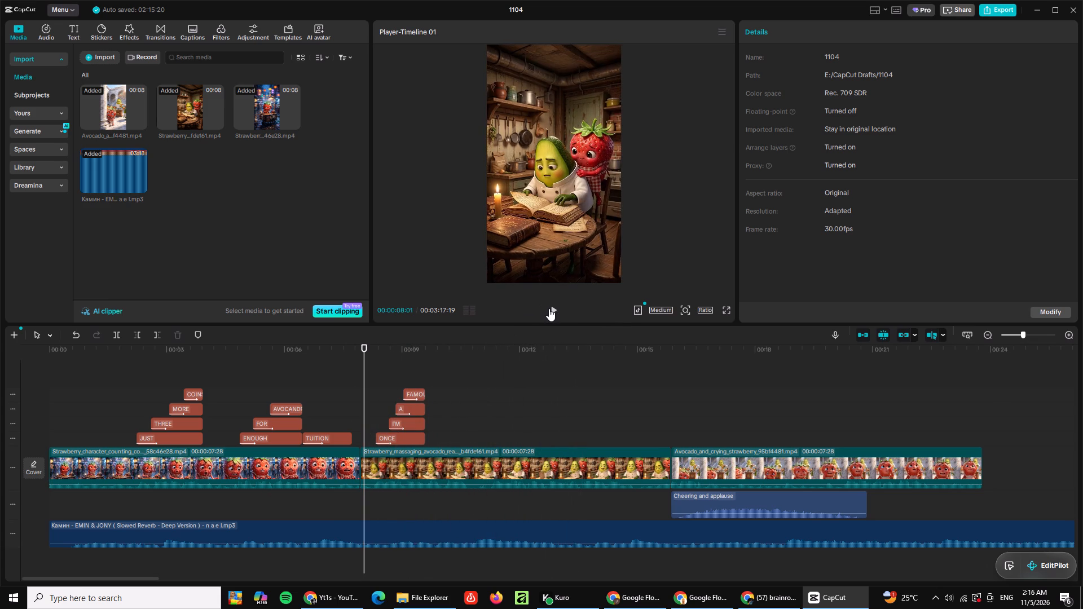
{"action": "left_click", "coordinate": [549, 308]}
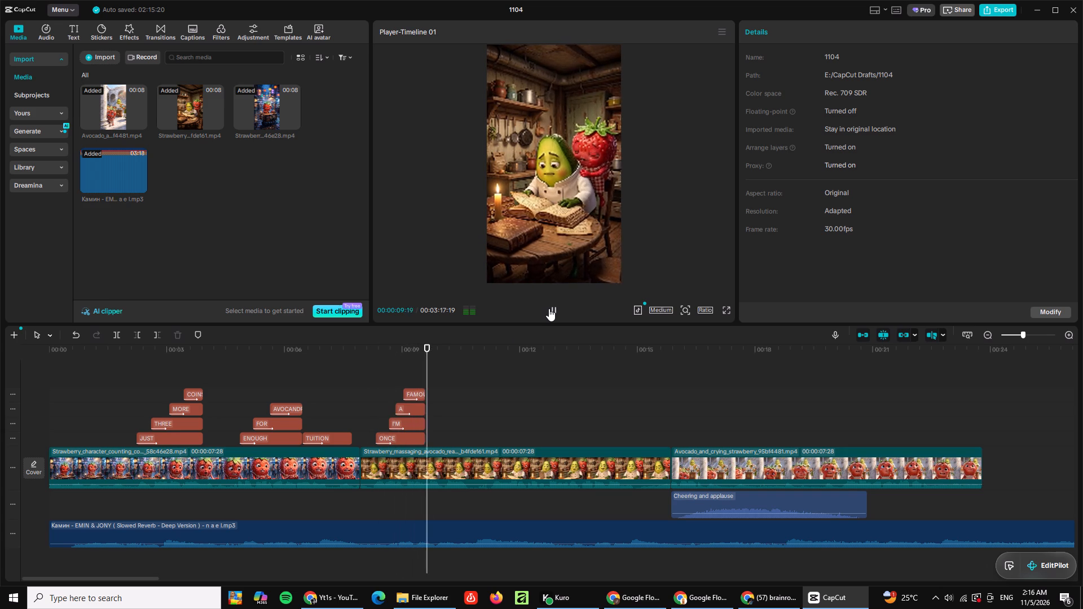
{"action": "left_click", "coordinate": [549, 308]}
{"action": "left_click", "coordinate": [386, 381]}
{"action": "left_click", "coordinate": [551, 312]}
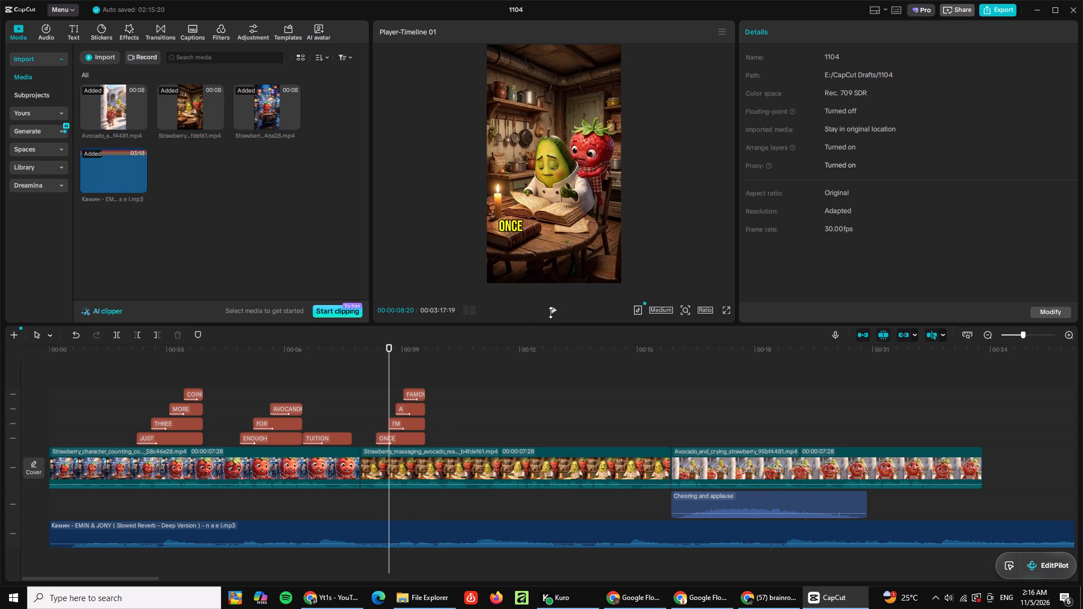
{"action": "left_click", "coordinate": [552, 312]}
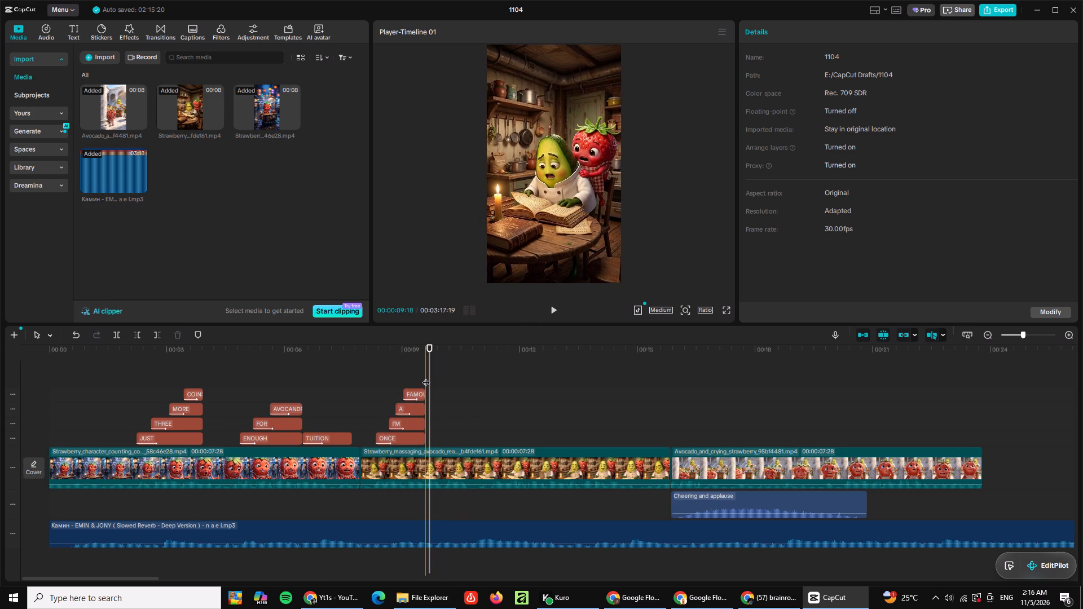
Paste a caption copy directly after FAMOUS, change its text to CHEF, and move it to the lower centre of the frame.
{"action": "left_click", "coordinate": [430, 377]}
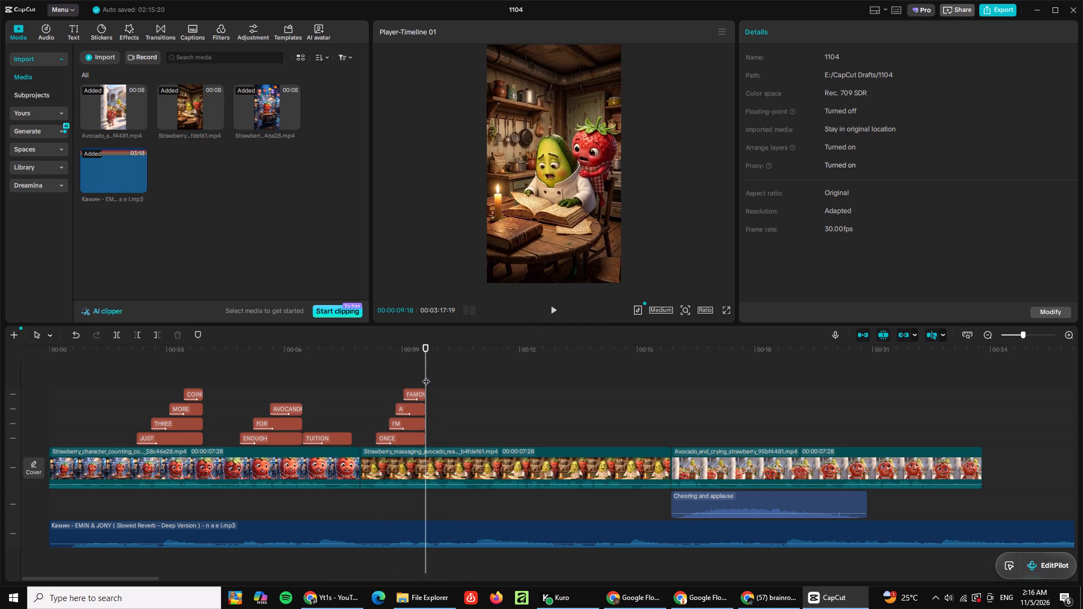
{"action": "key", "text": "v"}
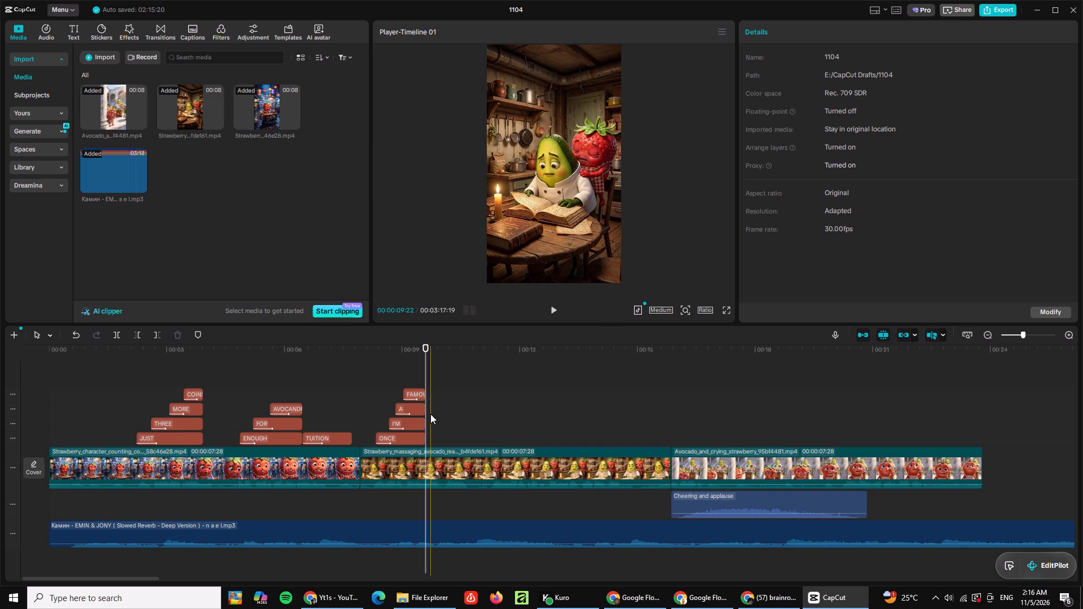
{"action": "key", "text": "ctrl+v"}
{"action": "left_click_drag", "start_coordinate": [448, 440], "coordinate": [442, 440]}
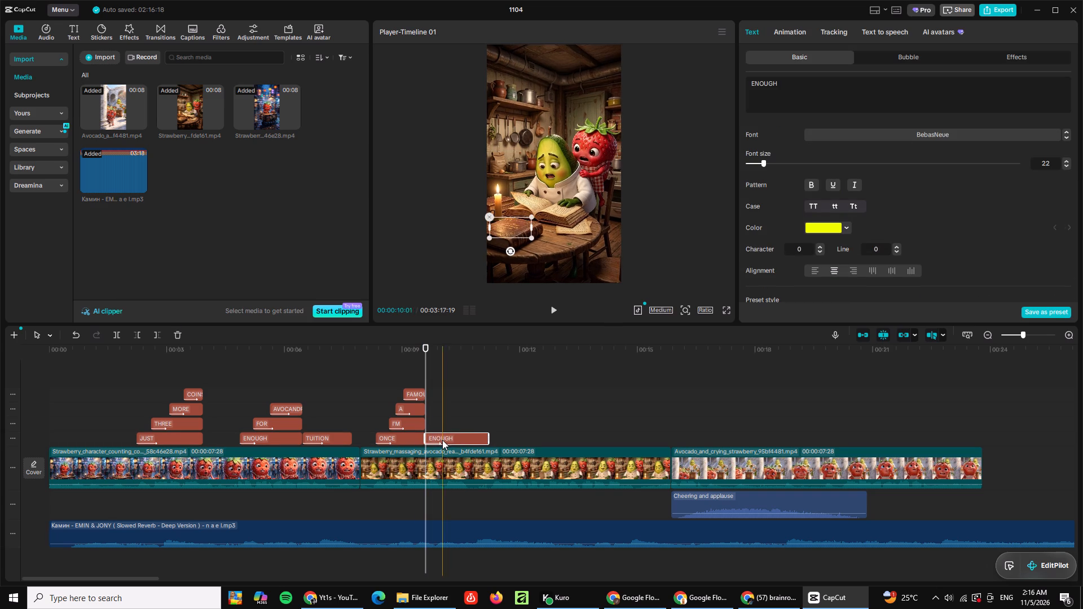
{"action": "double_click", "coordinate": [817, 93]}
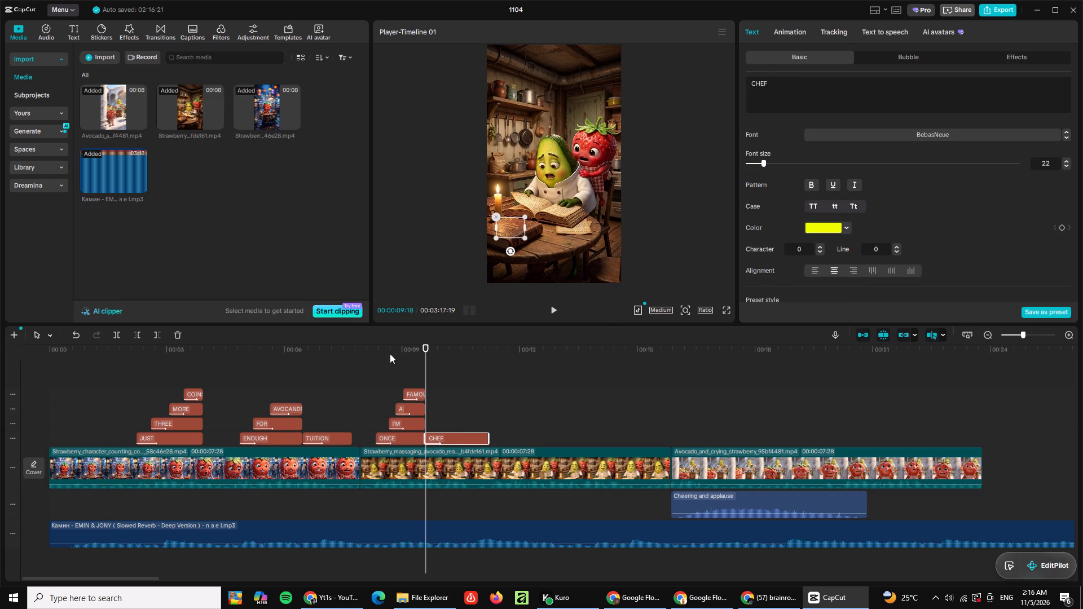
{"action": "left_click", "coordinate": [459, 395]}
{"action": "left_click", "coordinate": [460, 433]}
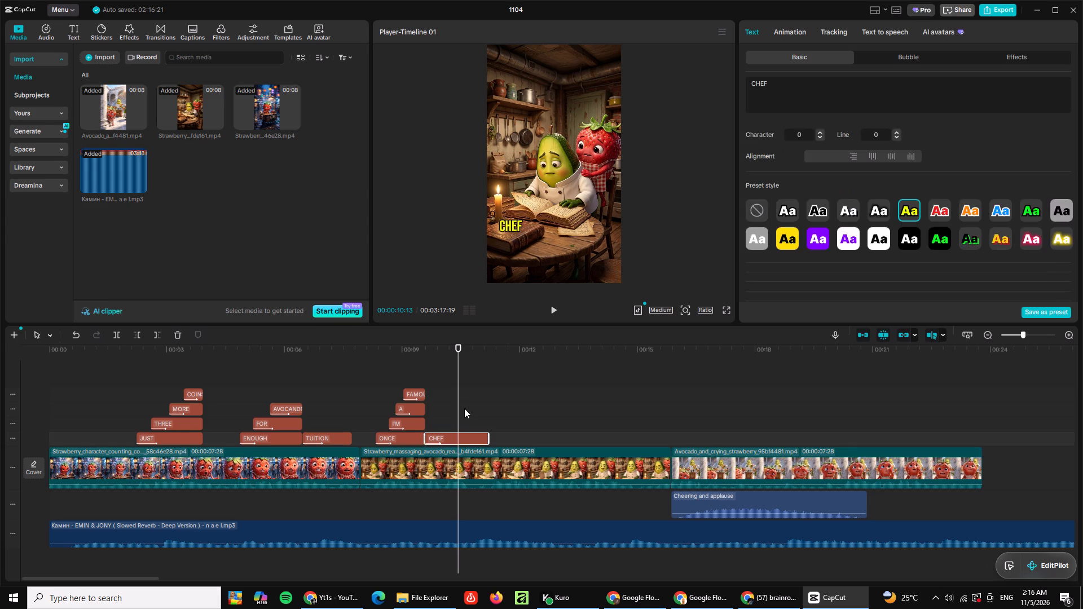
{"action": "left_click_drag", "start_coordinate": [514, 224], "coordinate": [549, 220]}
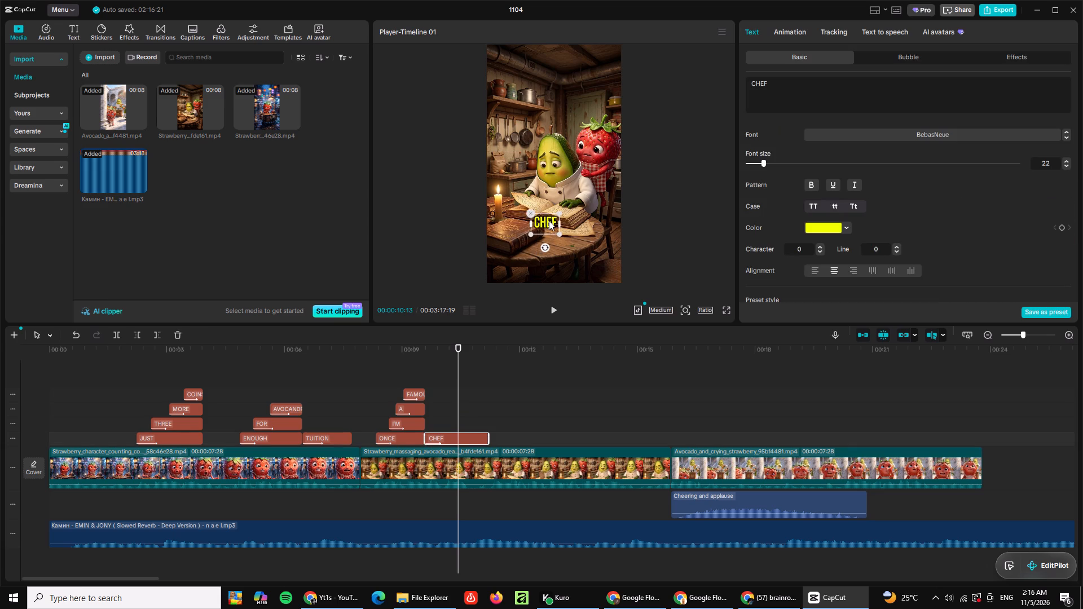
{"action": "left_click_drag", "start_coordinate": [549, 220], "coordinate": [554, 219]}
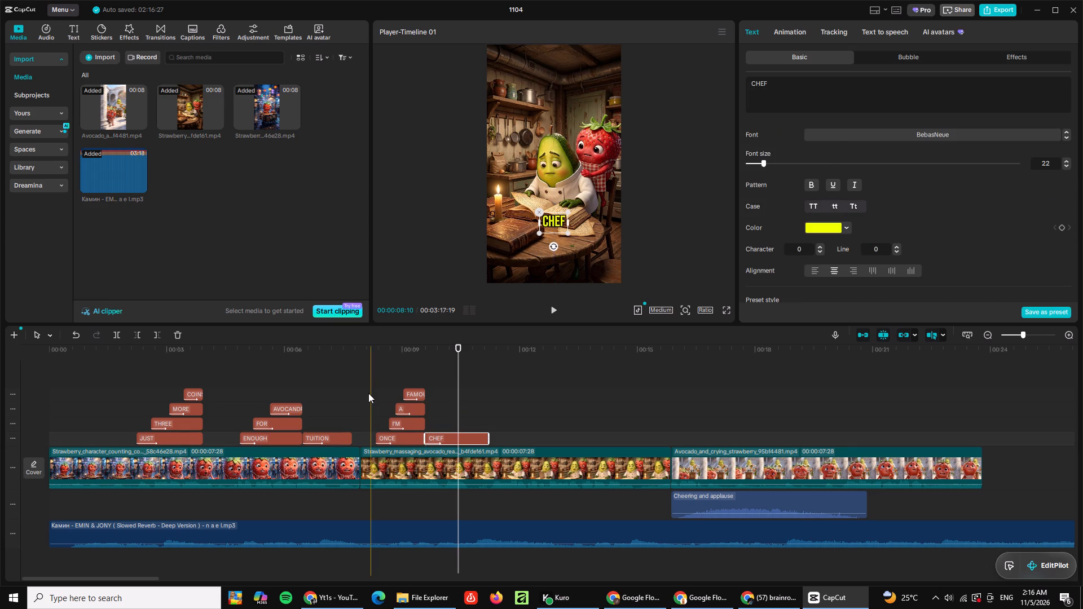
Trim the end of the CHEF caption to about 00:00:10:06 to match the speech, and replay that section.
{"action": "left_click", "coordinate": [368, 394]}
{"action": "key", "text": "space"}
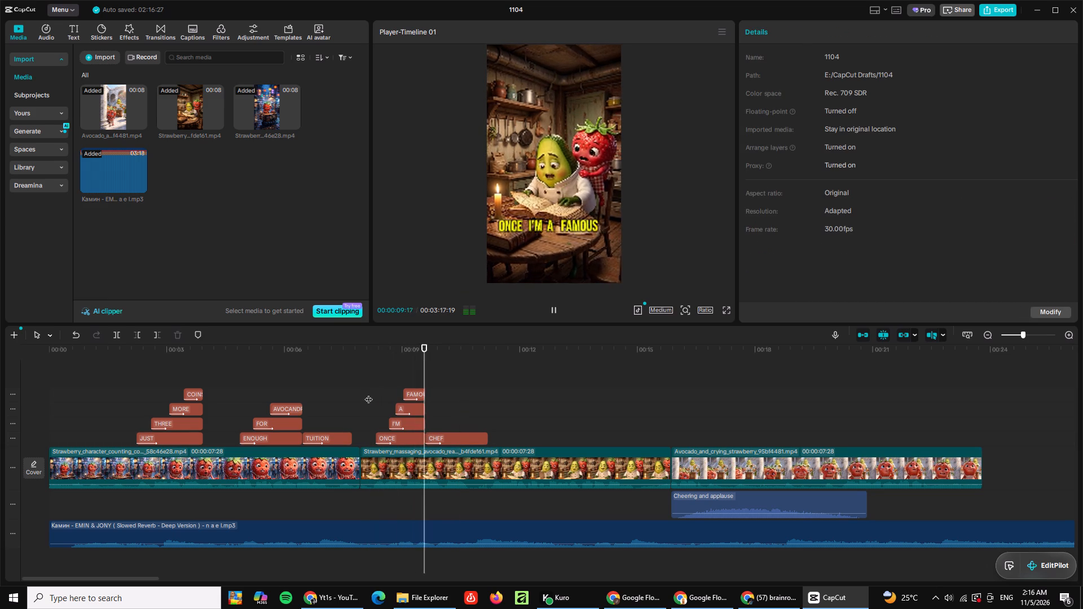
{"action": "key", "text": "space"}
{"action": "left_click", "coordinate": [451, 422]}
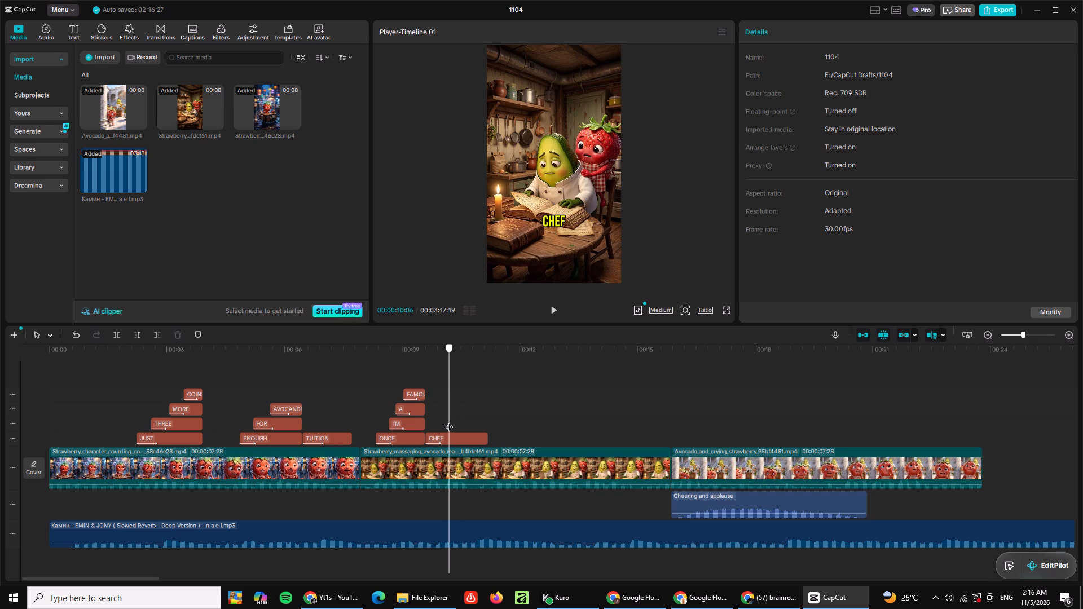
{"action": "left_click", "coordinate": [449, 430]}
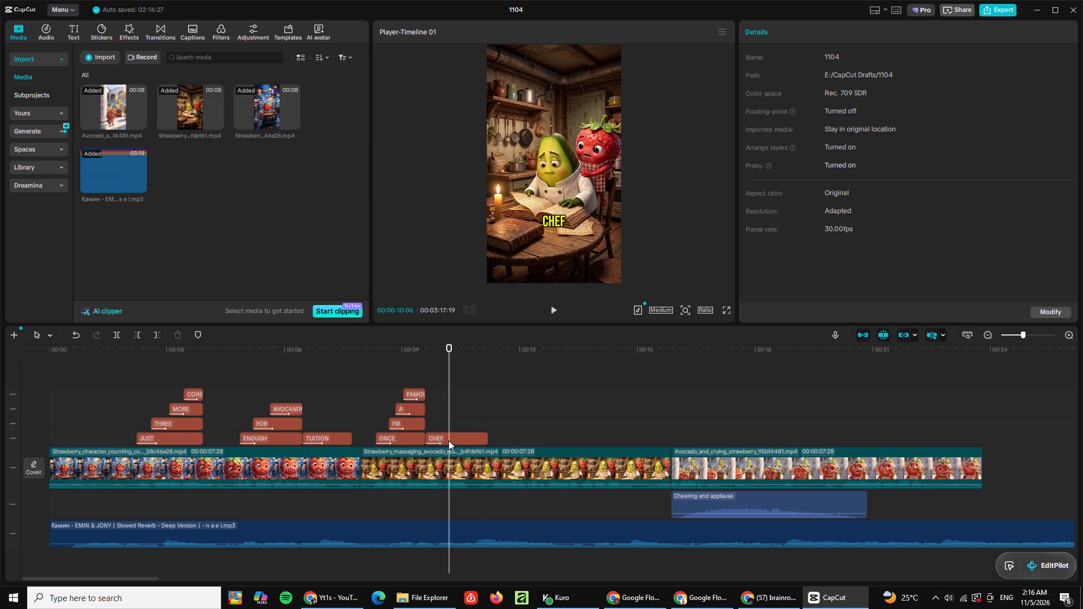
{"action": "left_click", "coordinate": [448, 440]}
{"action": "left_click_drag", "start_coordinate": [488, 440], "coordinate": [450, 444]}
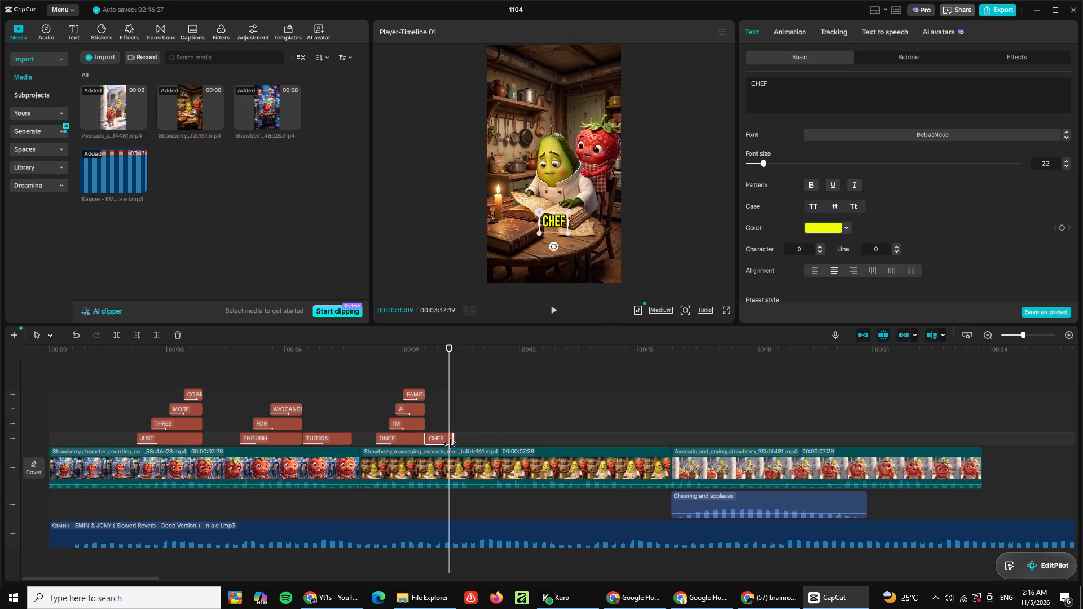
{"action": "left_click_drag", "start_coordinate": [450, 444], "coordinate": [448, 444]}
{"action": "left_click", "coordinate": [373, 401]}
{"action": "key", "text": "space"}
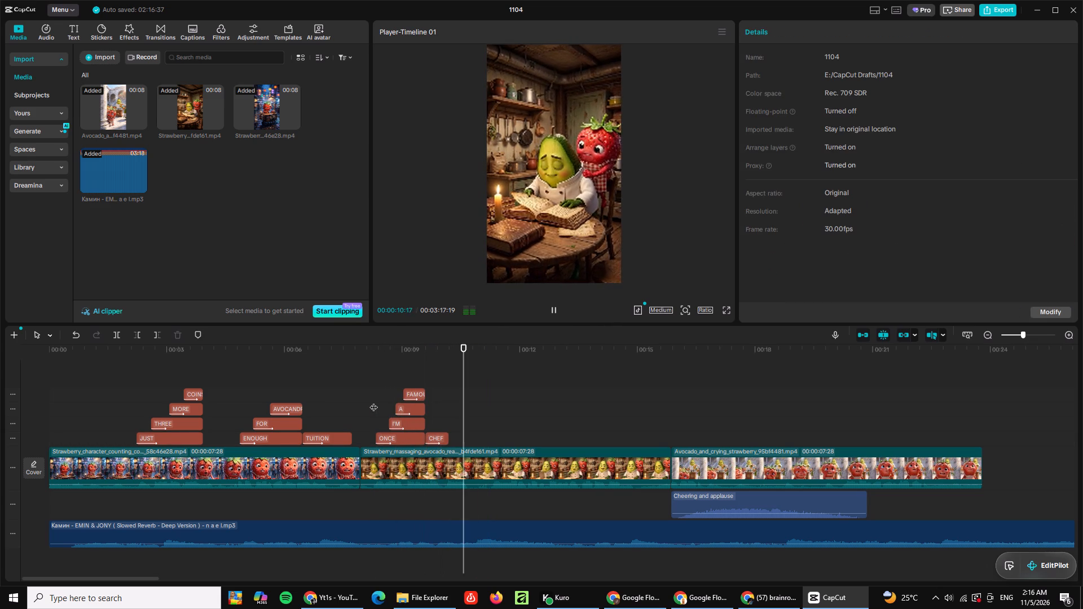
{"action": "key", "text": "space"}
Duplicate the CHEF caption directly after itself, change the copy's text to BERRYL, and play back from there to check it.
{"action": "left_click", "coordinate": [437, 440]}
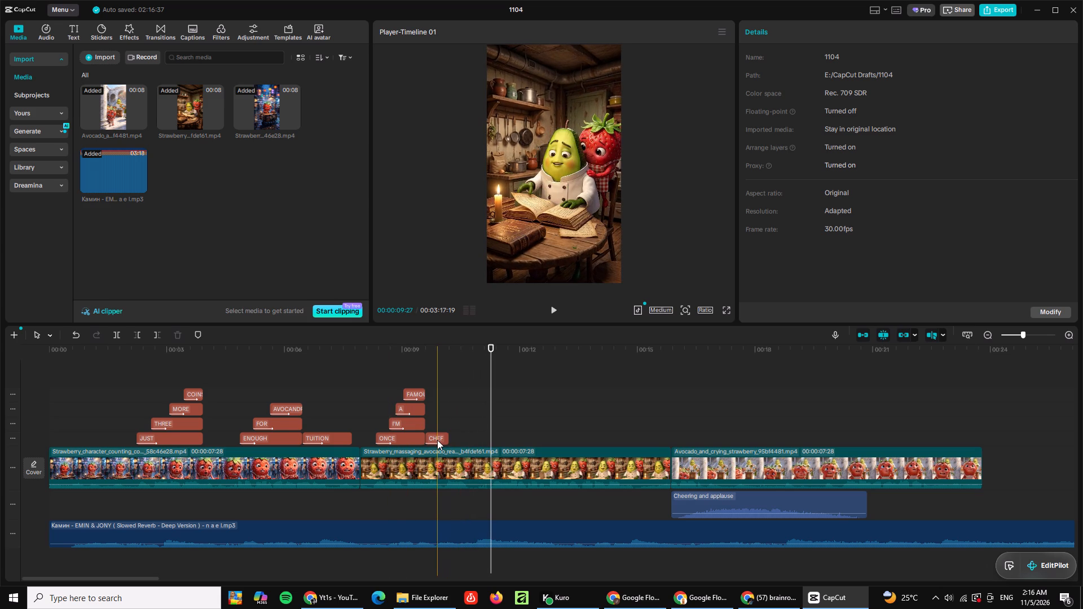
{"action": "key", "text": "ctrl+c"}
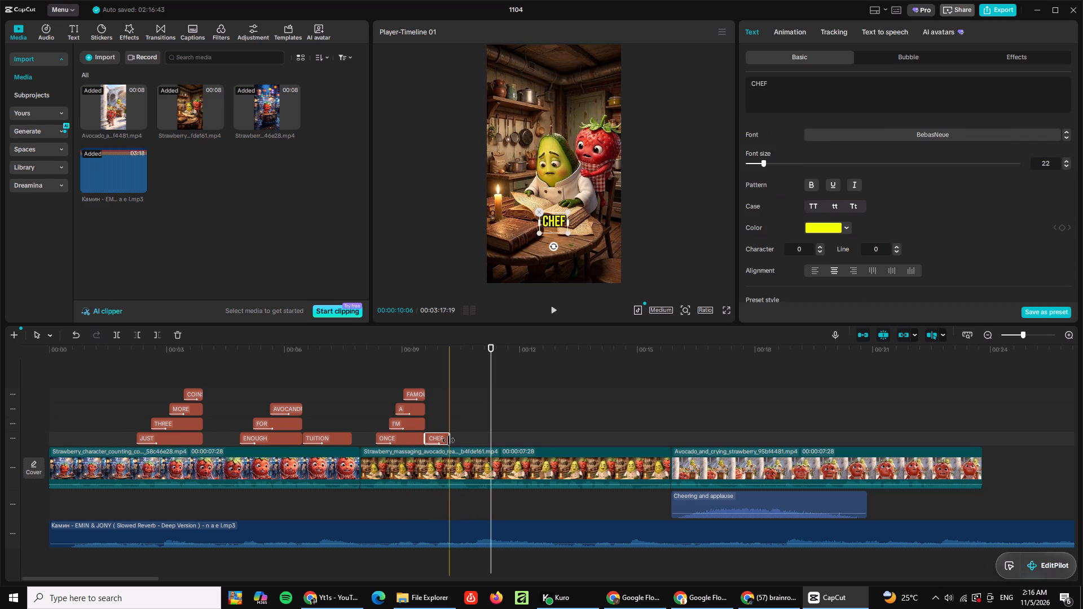
{"action": "key", "text": "ctrl+v"}
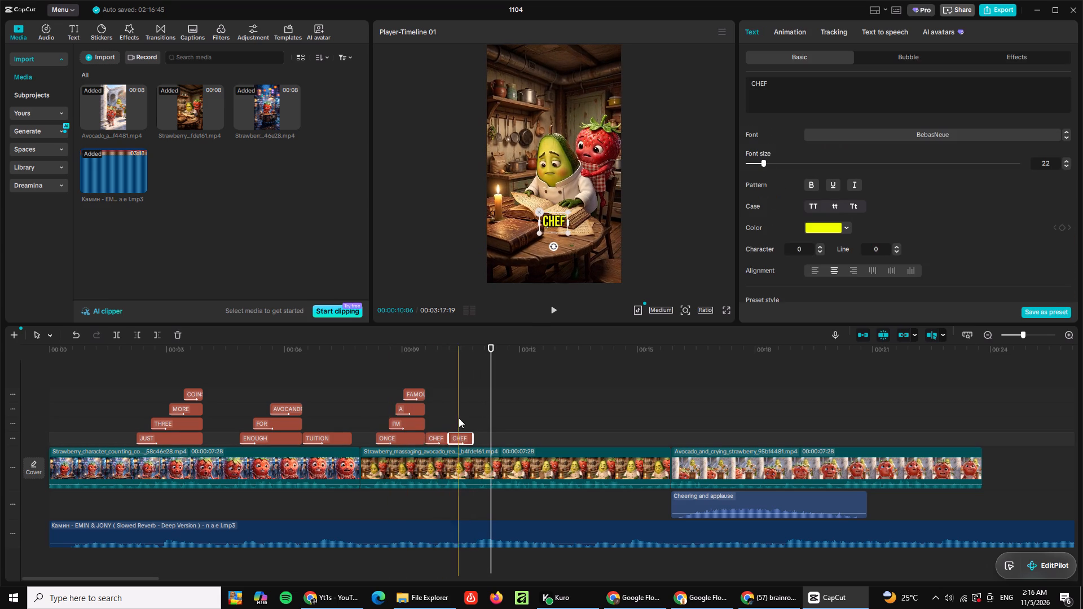
{"action": "double_click", "coordinate": [816, 87]}
{"action": "type", "text": "BERRYL"}
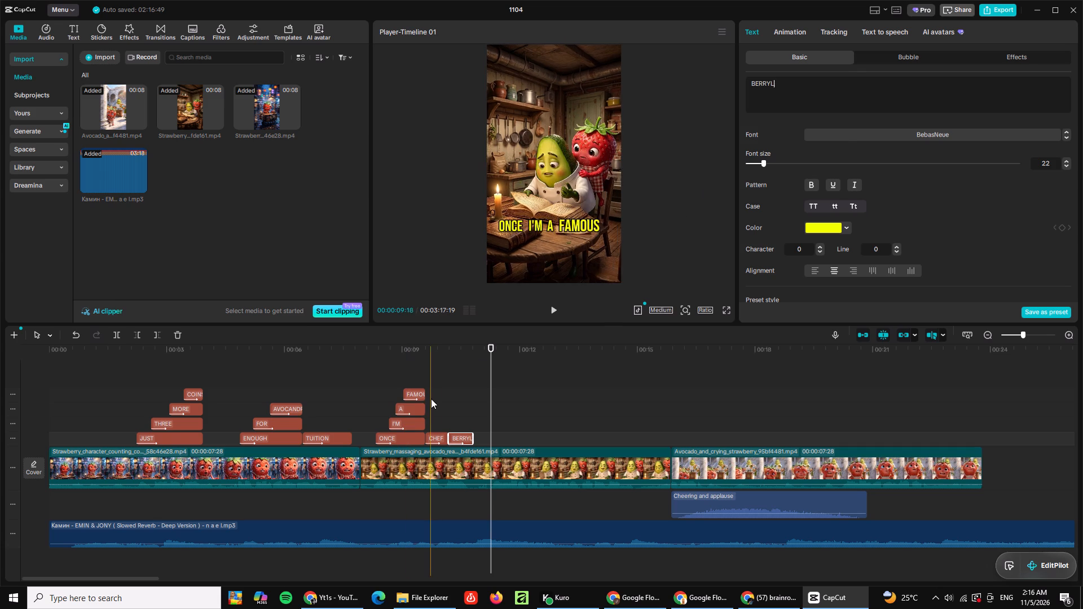
{"action": "left_click", "coordinate": [431, 399]}
{"action": "key", "text": "space"}
{"action": "key", "text": "space"}
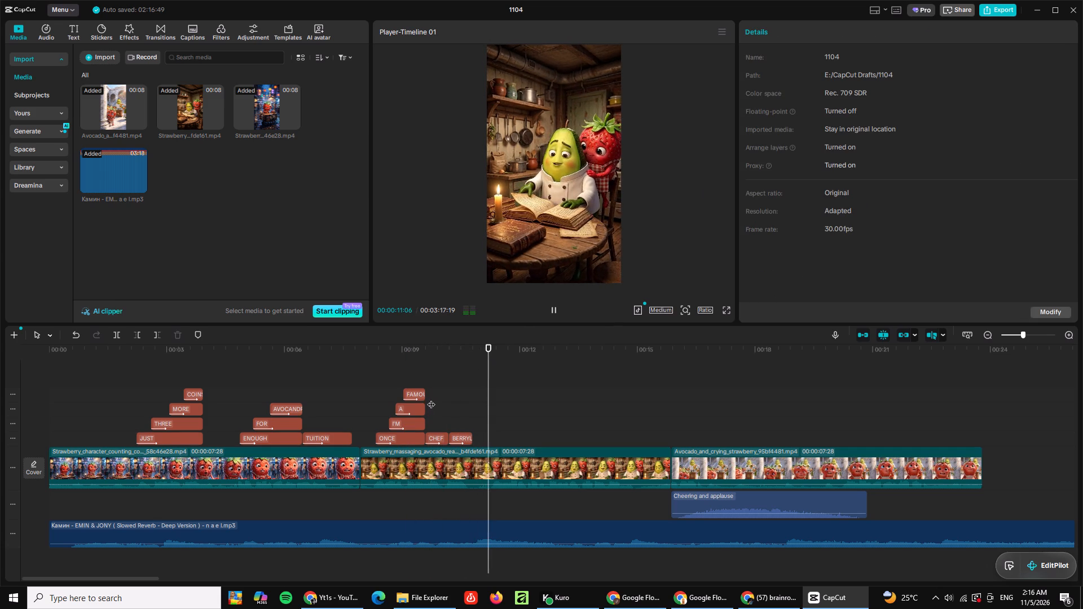
{"action": "key", "text": "space"}
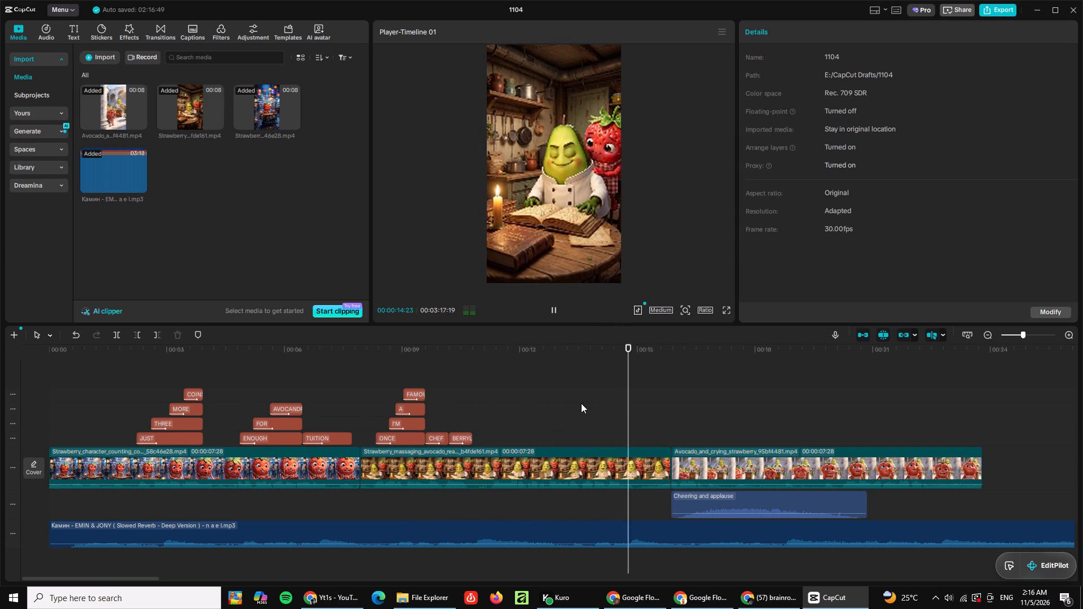
{"action": "key", "text": "space"}
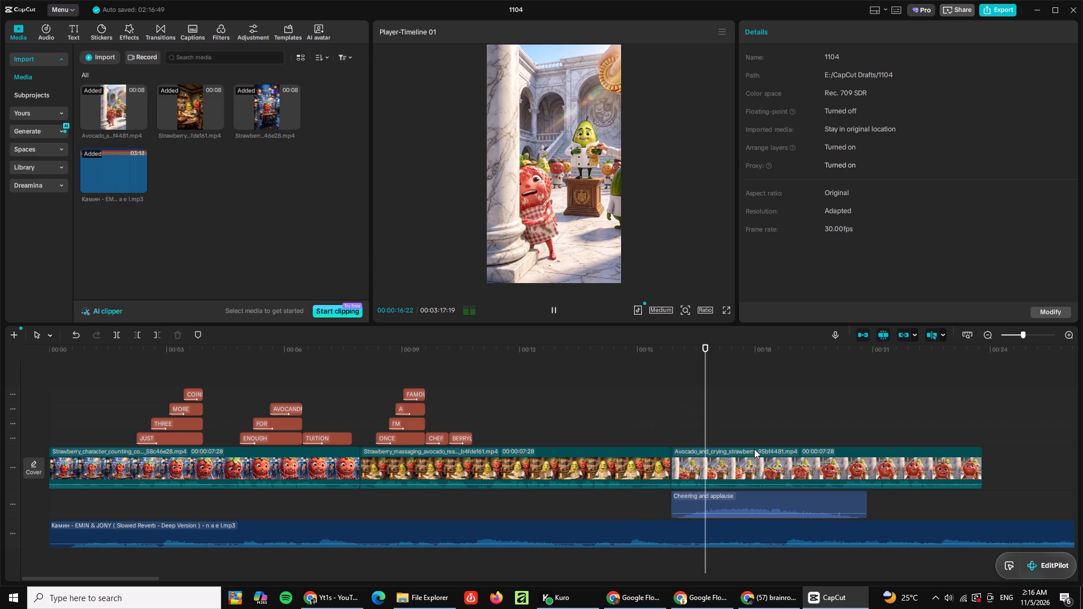
Place the playhead at the cut before the crying strawberry clip and look through the Trending transitions for a suitable one.
{"action": "left_click", "coordinate": [690, 462]}
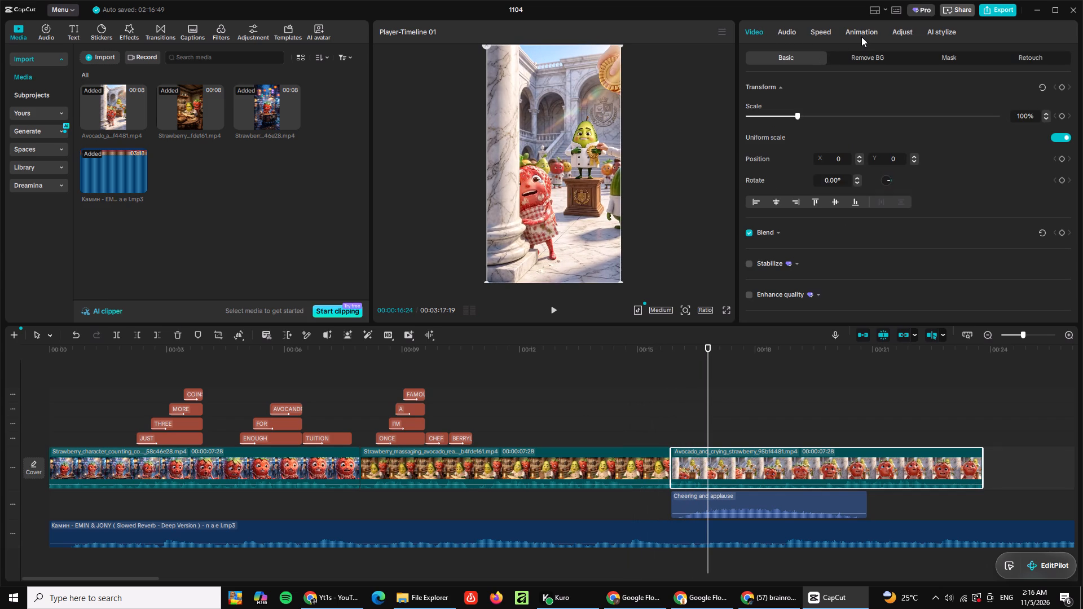
{"action": "left_click", "coordinate": [859, 30]}
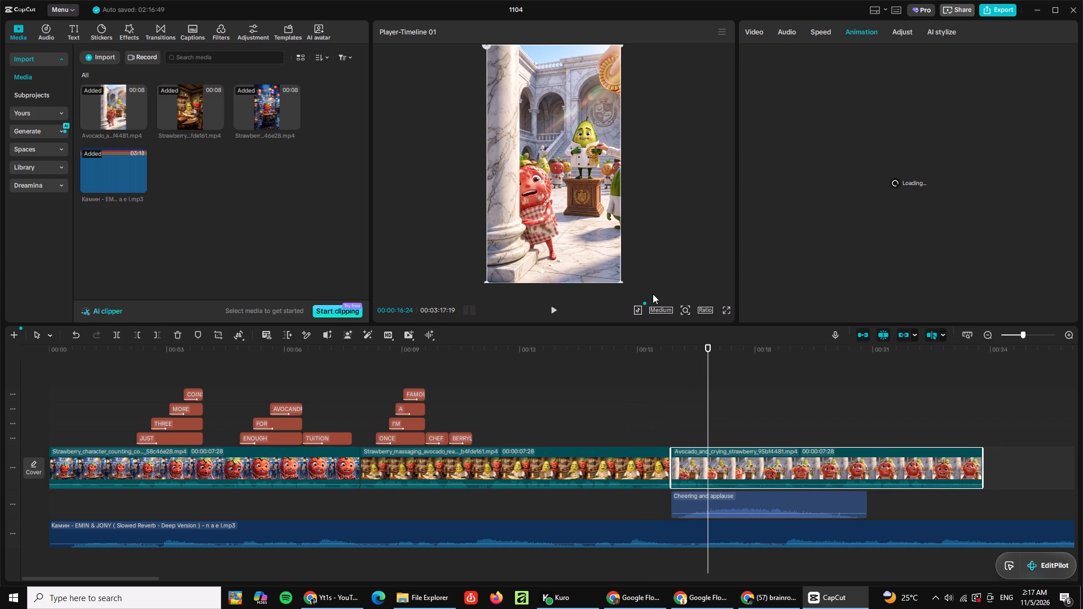
{"action": "left_click", "coordinate": [670, 417]}
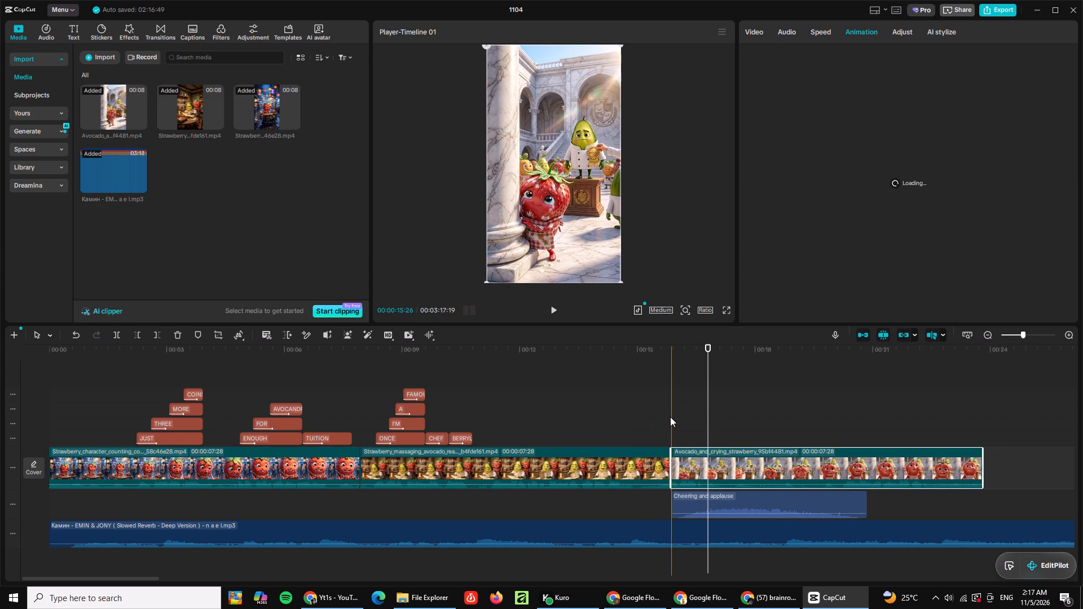
{"action": "left_click", "coordinate": [152, 26]}
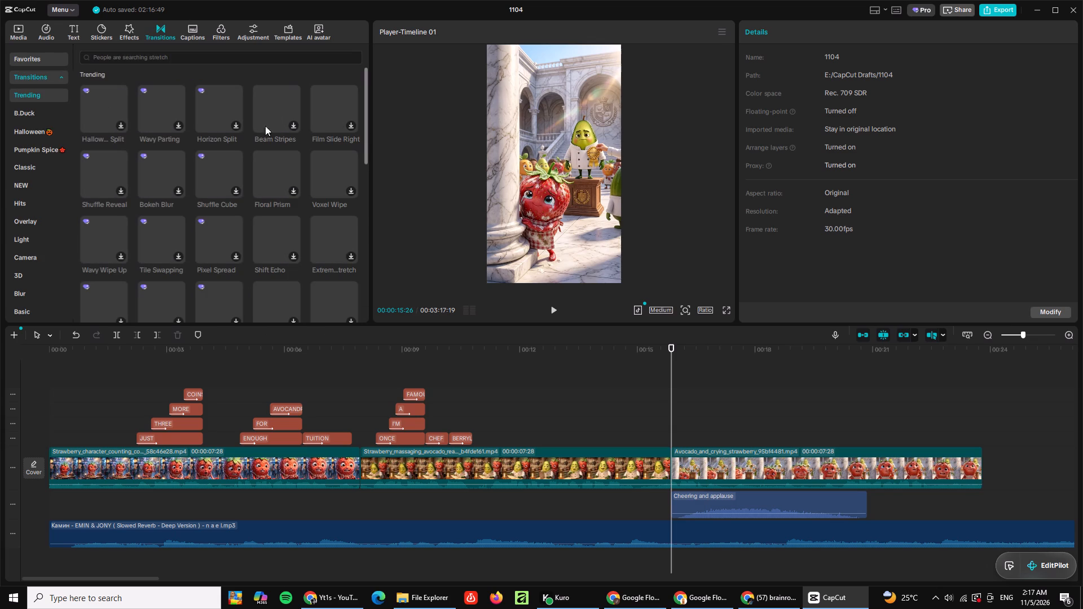
{"action": "scroll", "coordinate": [265, 254], "scroll_direction": "down", "scroll_amount": 3}
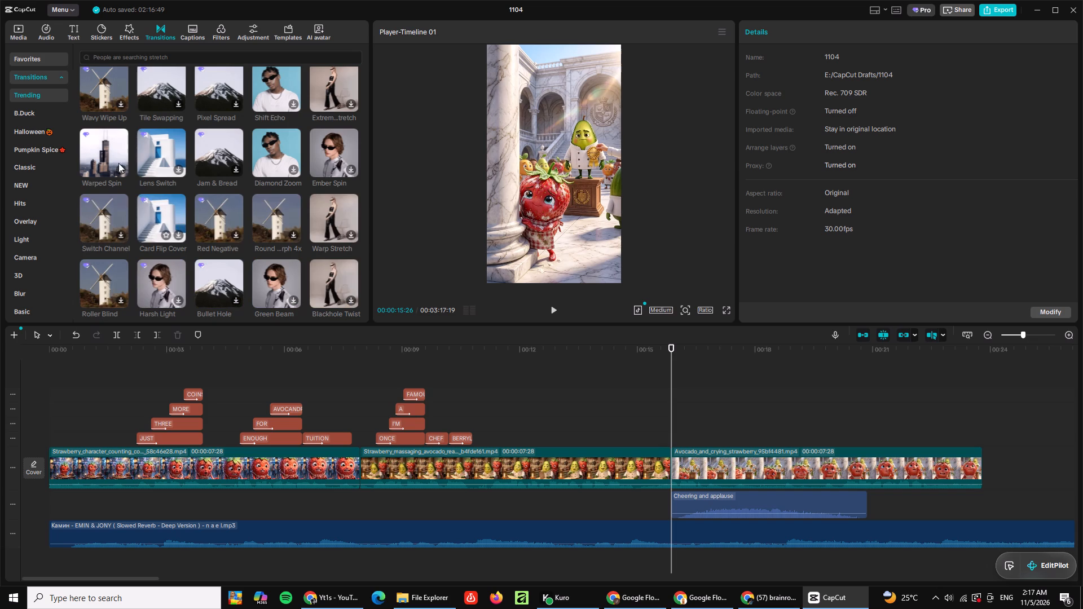
{"action": "scroll", "coordinate": [329, 158], "scroll_direction": "up", "scroll_amount": 6}
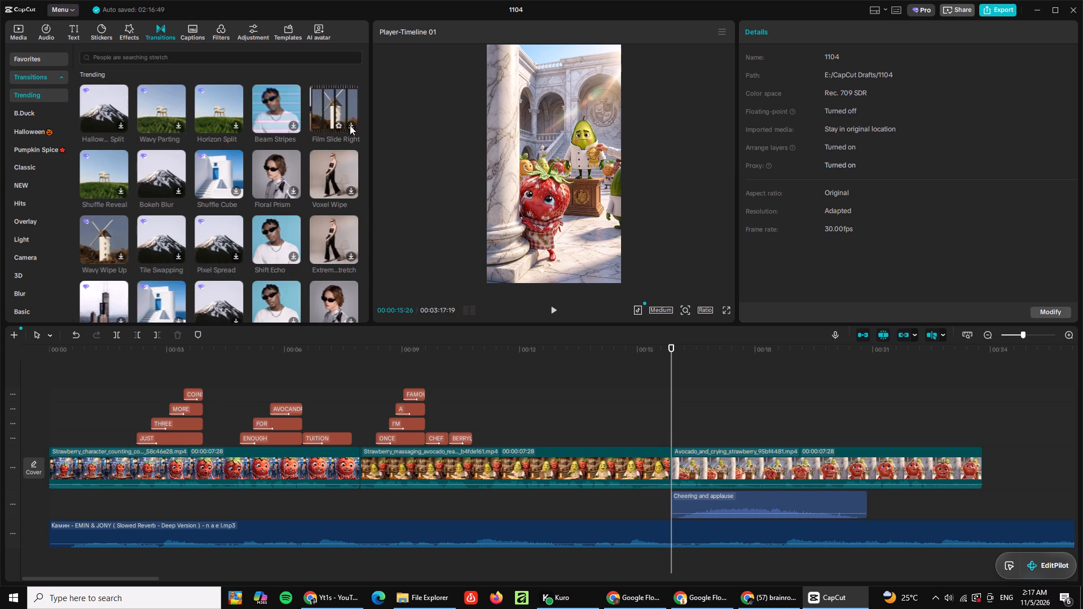
{"action": "scroll", "coordinate": [224, 134], "scroll_direction": "down", "scroll_amount": 3}
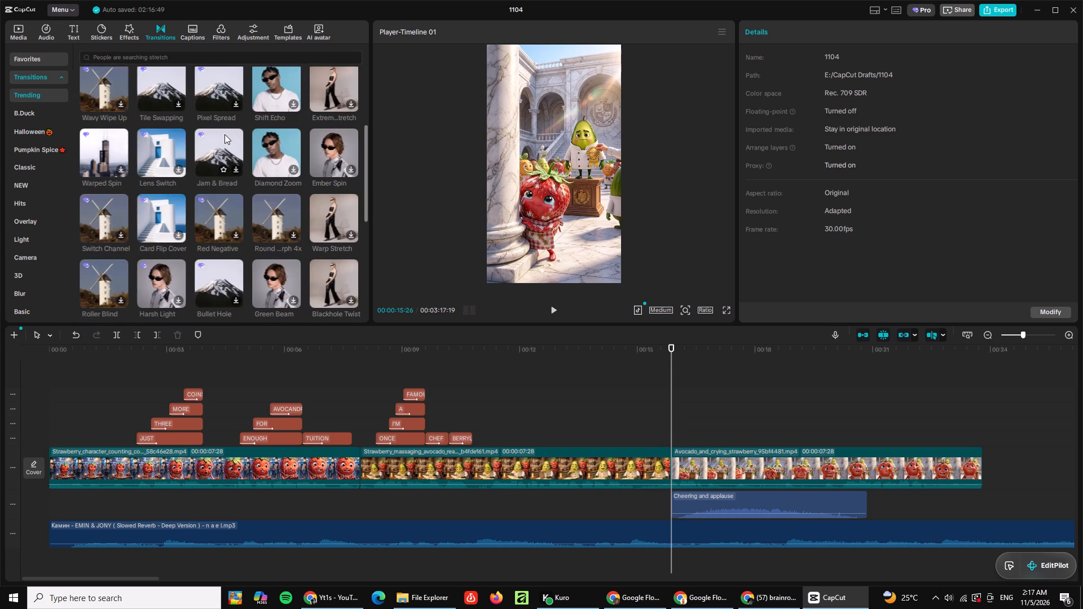
{"action": "scroll", "coordinate": [93, 155], "scroll_direction": "down", "scroll_amount": 5}
{"action": "scroll", "coordinate": [140, 209], "scroll_direction": "down", "scroll_amount": 4}
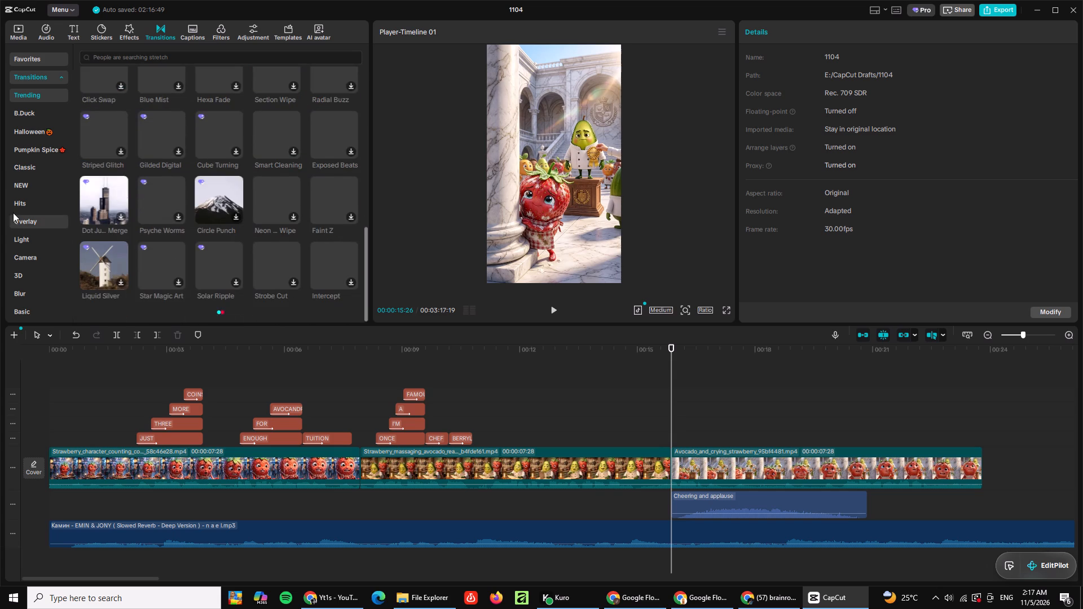
{"action": "scroll", "coordinate": [31, 257], "scroll_direction": "down", "scroll_amount": 1}
Look through the Basic transitions for one that suits the cut between the second and third clips.
{"action": "left_click", "coordinate": [30, 255]}
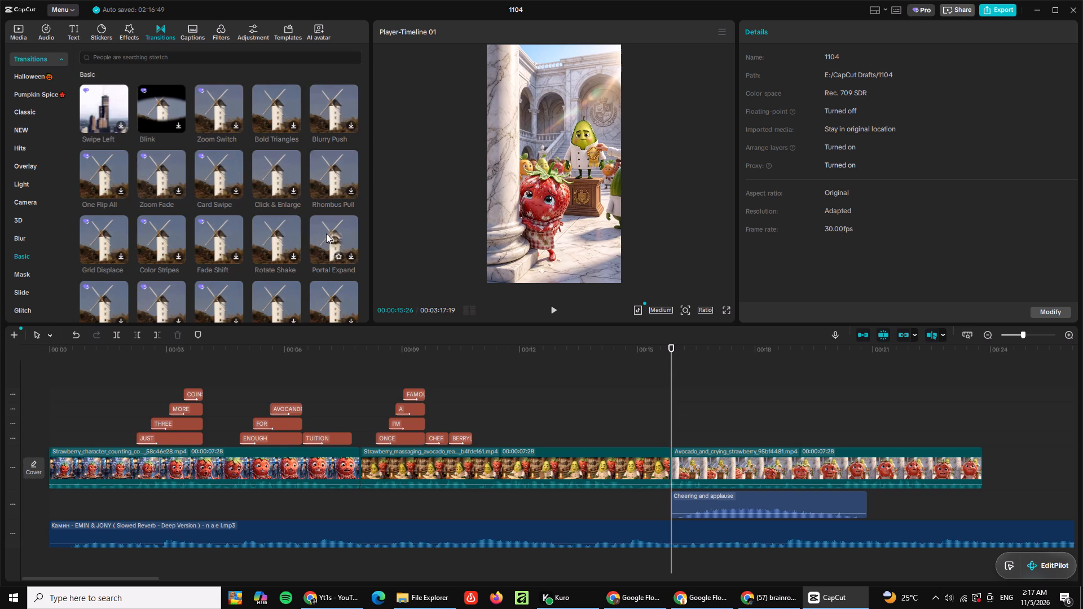
{"action": "scroll", "coordinate": [326, 233], "scroll_direction": "down", "scroll_amount": 1}
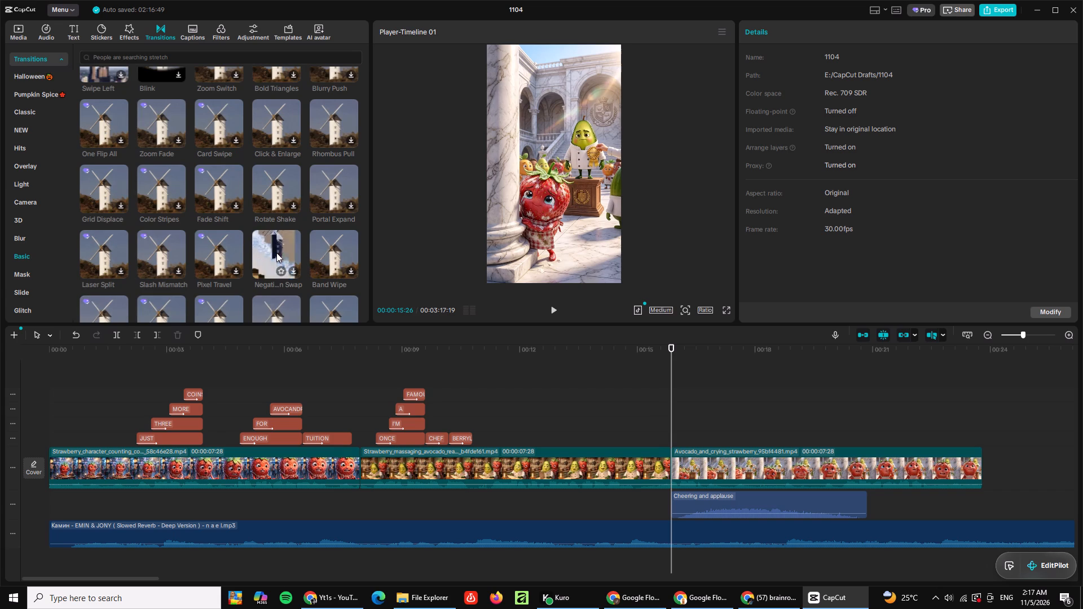
{"action": "scroll", "coordinate": [276, 253], "scroll_direction": "down", "scroll_amount": 3}
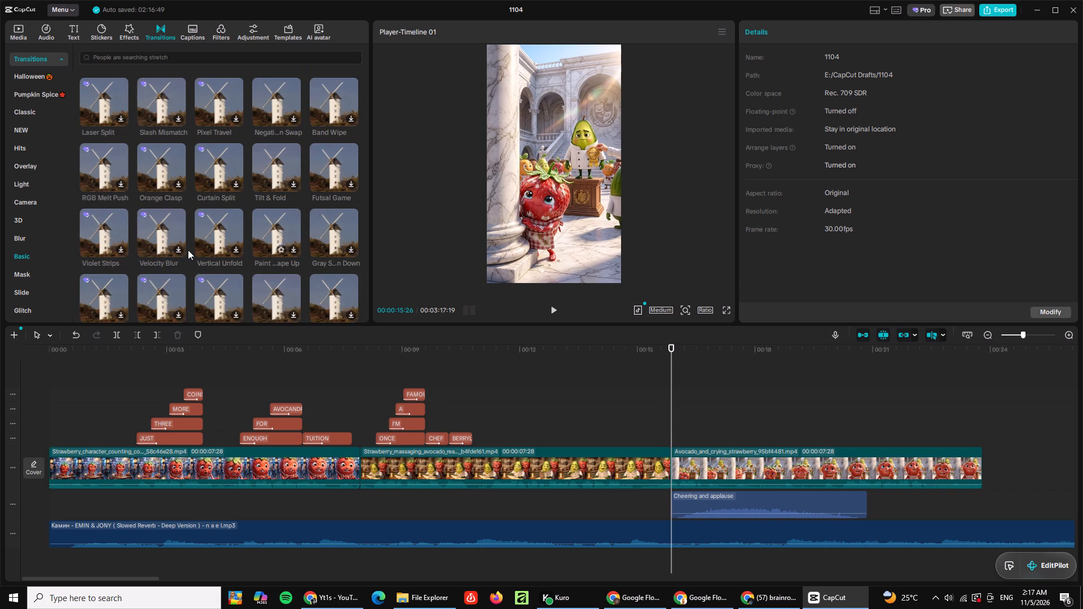
{"action": "scroll", "coordinate": [168, 252], "scroll_direction": "down", "scroll_amount": 2}
{"action": "scroll", "coordinate": [346, 264], "scroll_direction": "down", "scroll_amount": 3}
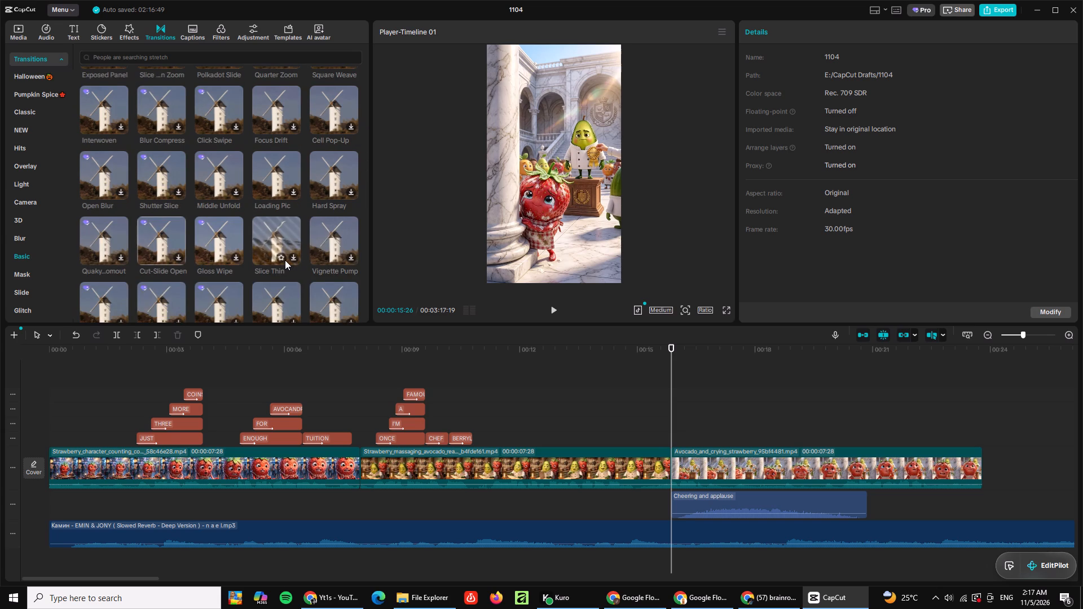
{"action": "scroll", "coordinate": [285, 260], "scroll_direction": "down", "scroll_amount": 2}
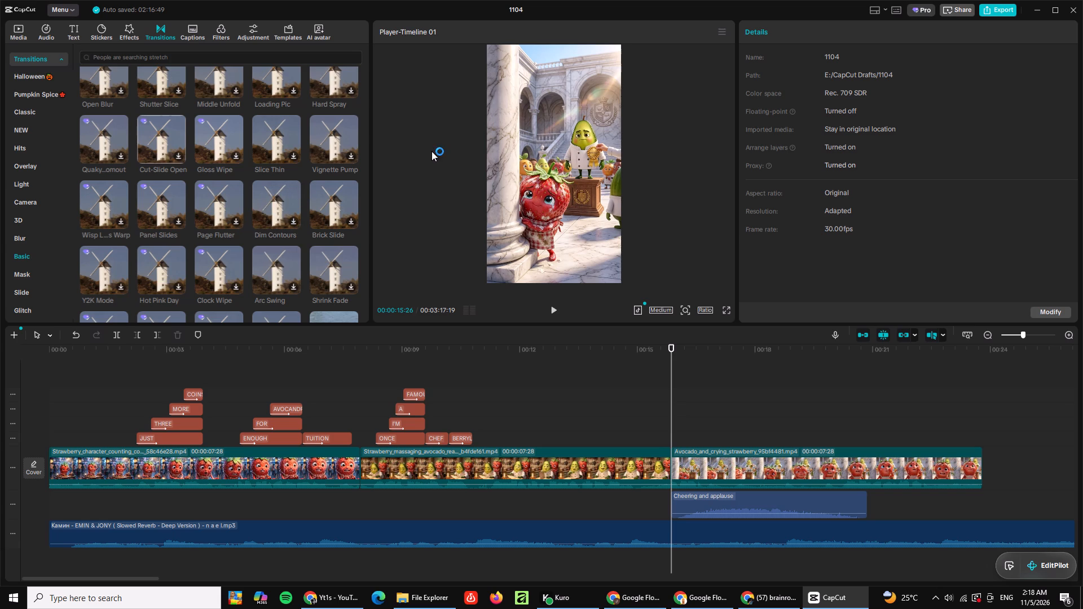
{"action": "scroll", "coordinate": [218, 167], "scroll_direction": "down", "scroll_amount": 4}
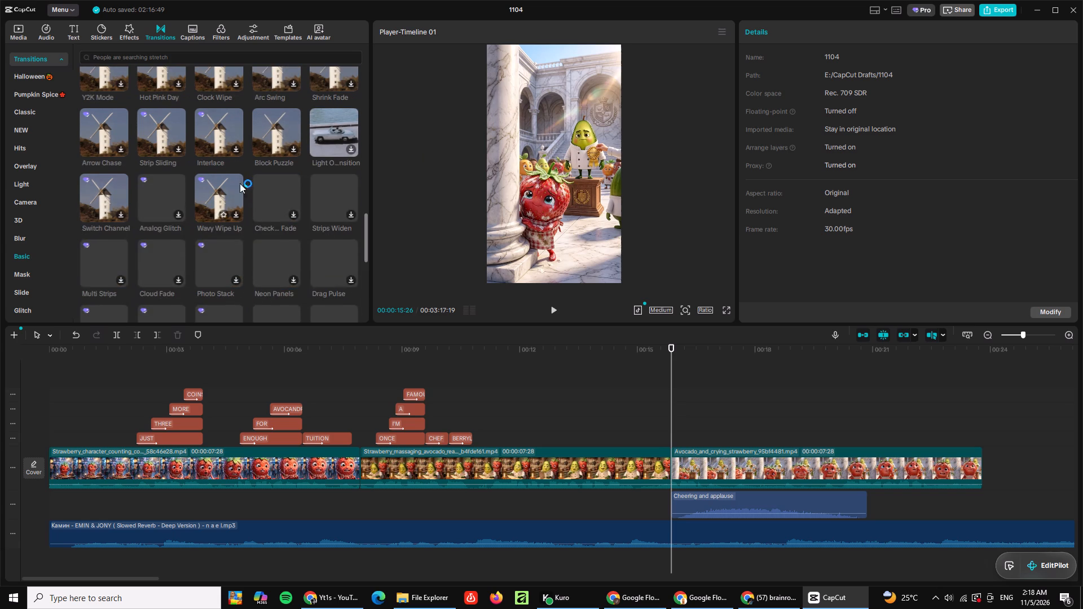
Preview the Light Orb Transition and add it at the cut between the second and third clips, accepting duplicate frames.
{"action": "left_click", "coordinate": [351, 147]}
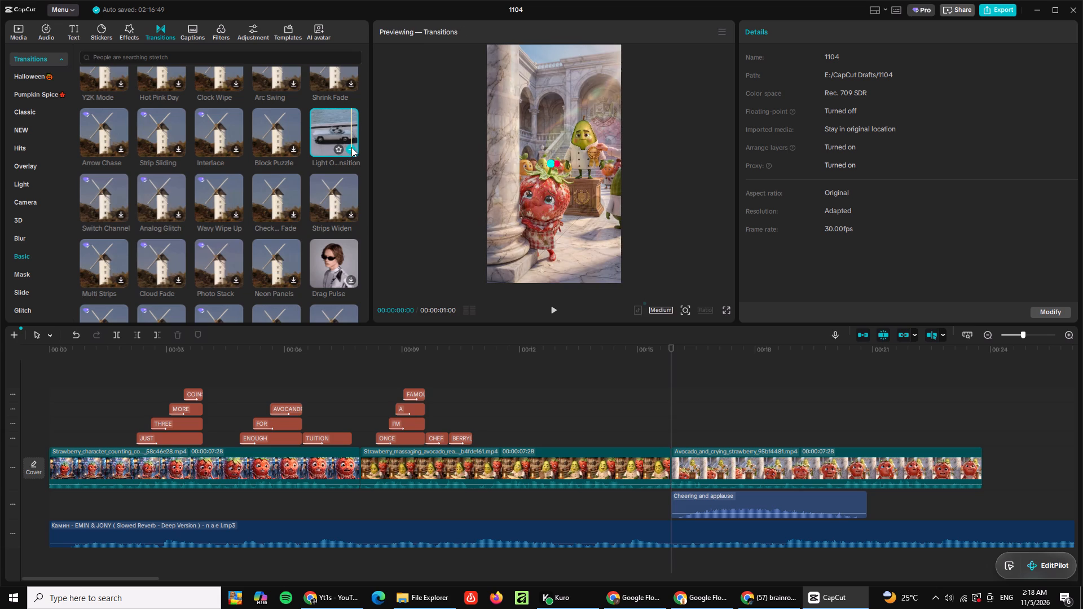
{"action": "left_click", "coordinate": [554, 308]}
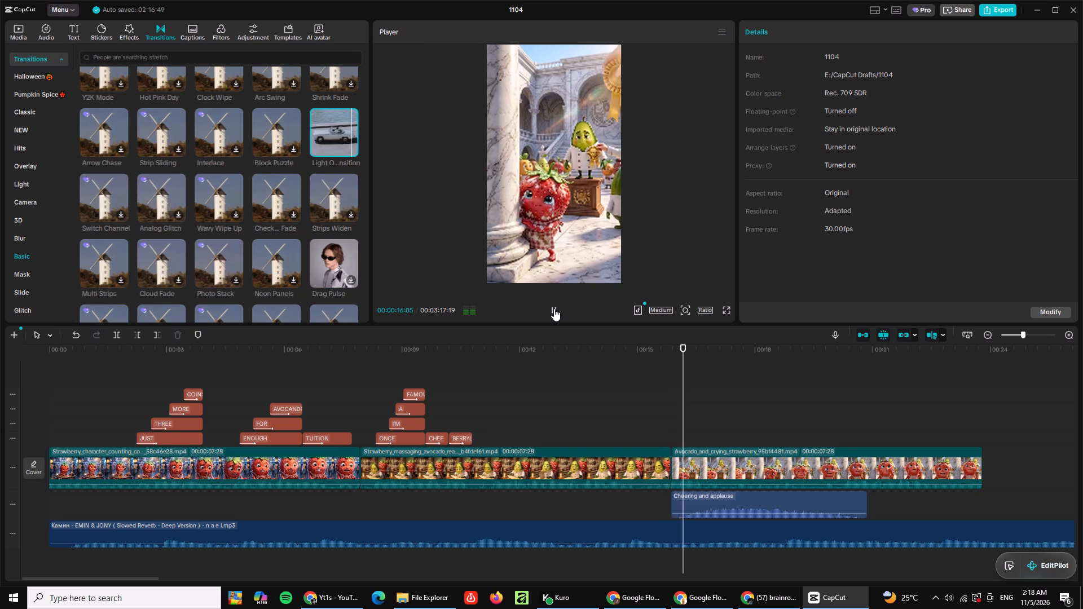
{"action": "left_click", "coordinate": [581, 377]}
{"action": "left_click", "coordinate": [557, 309]}
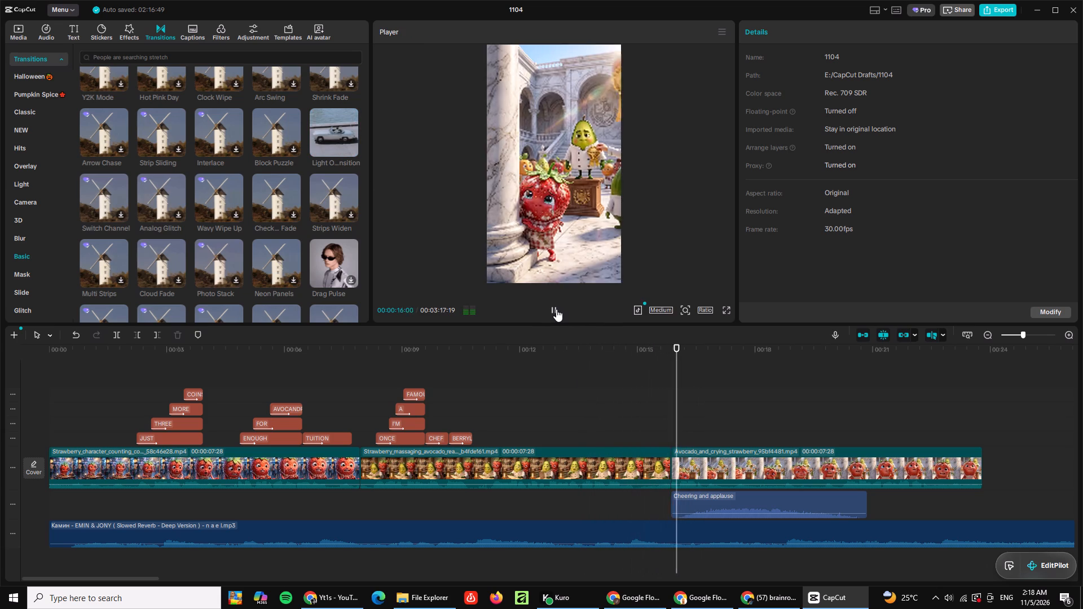
{"action": "left_click", "coordinate": [671, 412]}
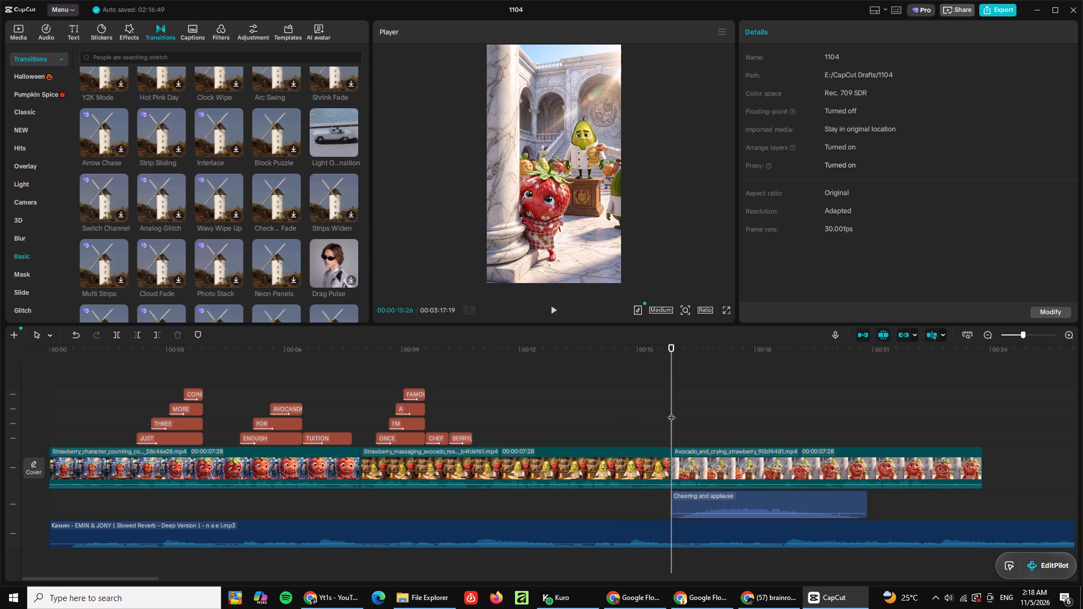
{"action": "left_click", "coordinate": [334, 141]}
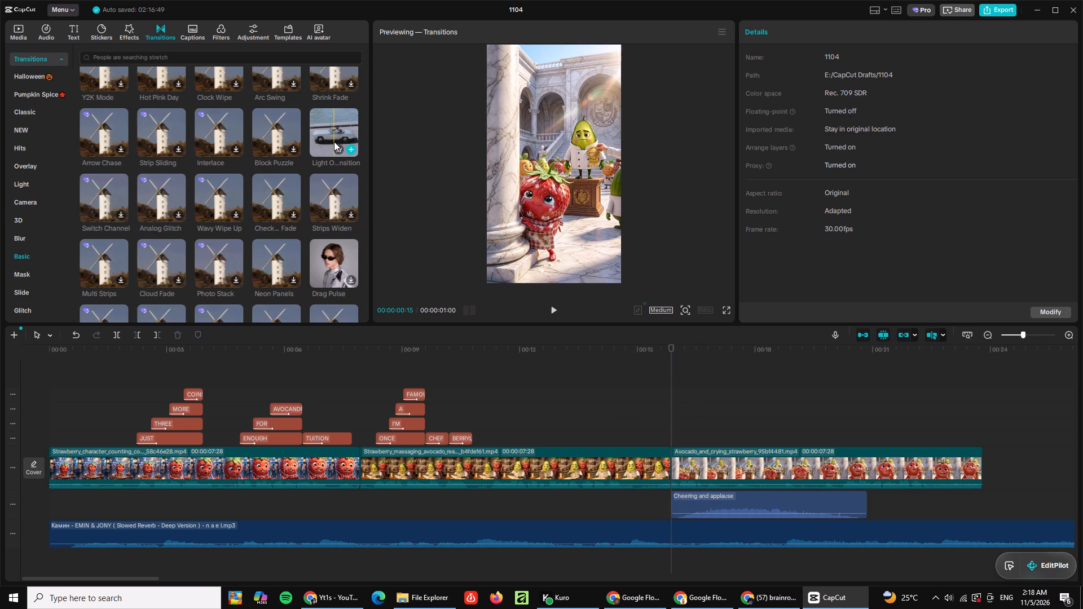
{"action": "left_click", "coordinate": [348, 151]}
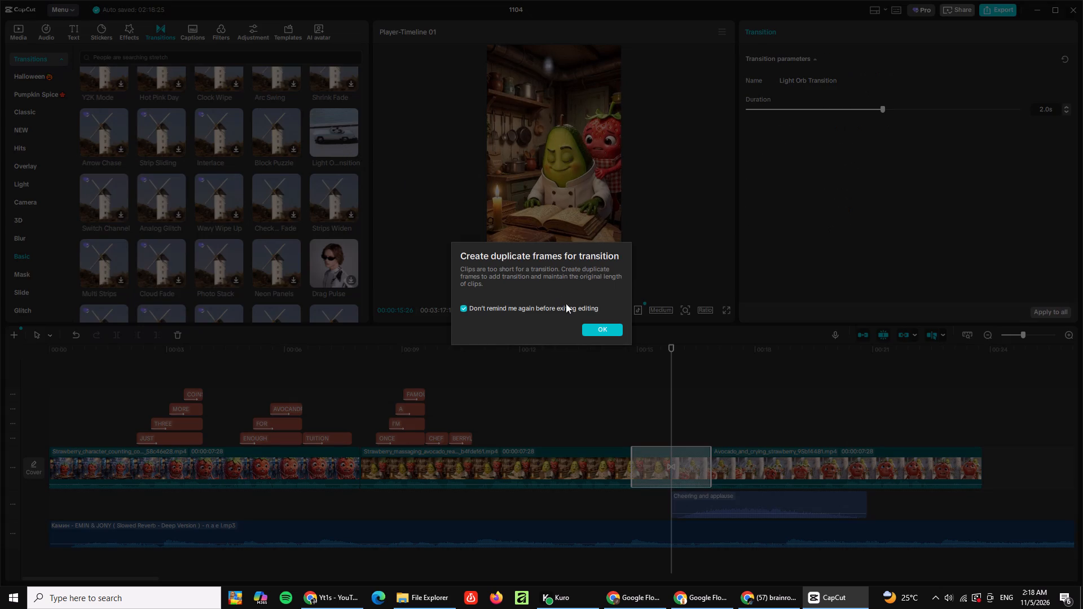
{"action": "left_click", "coordinate": [592, 332]}
Play back and scrub through the Light Orb Transition, starting from about 00:00:14:18, to check how it looks.
{"action": "left_click", "coordinate": [622, 396]}
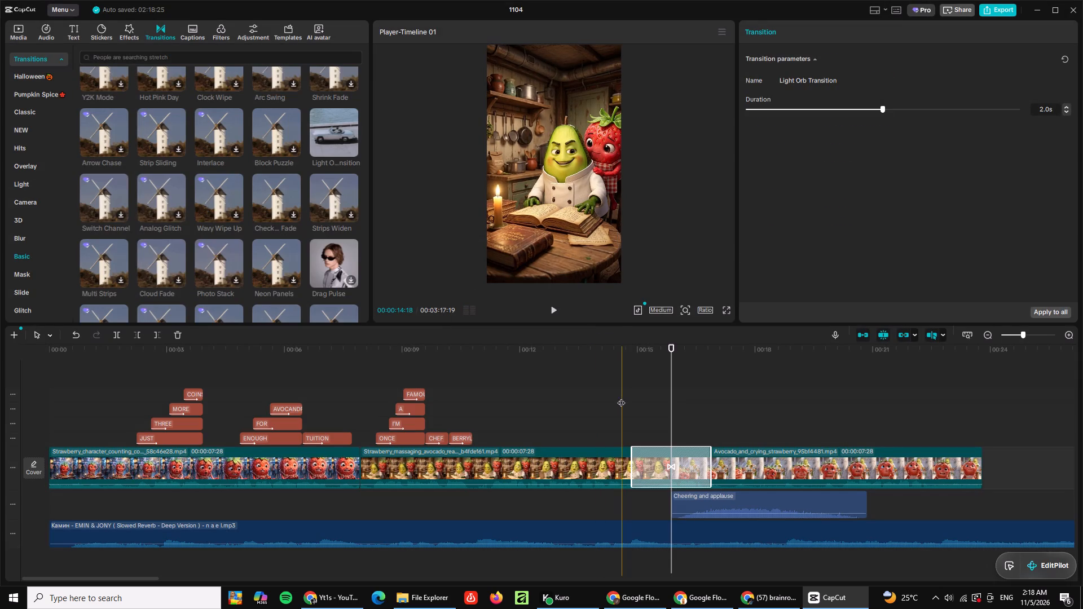
{"action": "left_click", "coordinate": [558, 310]}
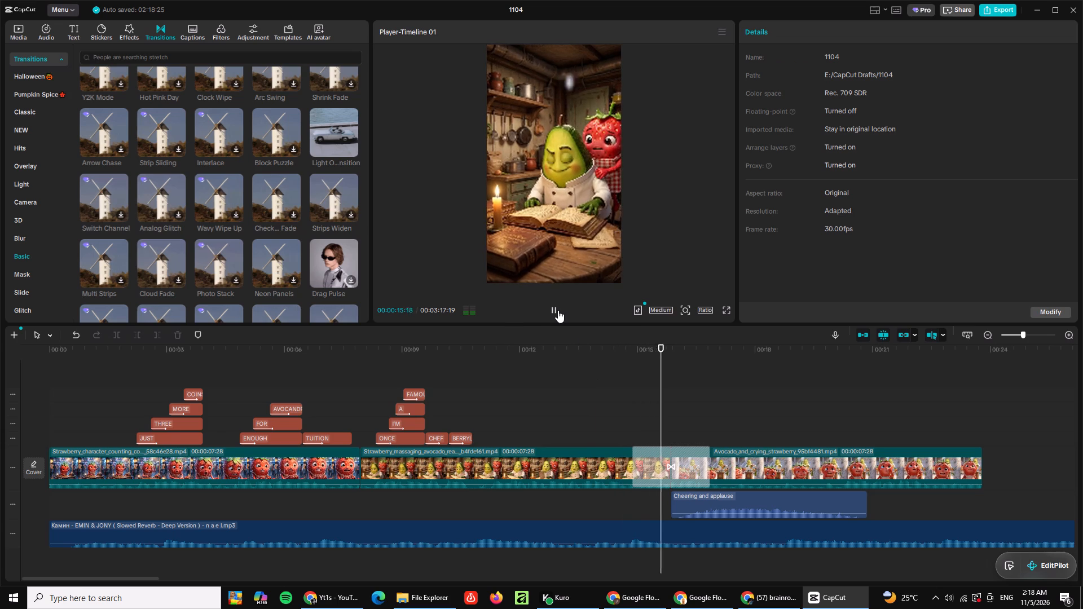
{"action": "left_click", "coordinate": [585, 378]}
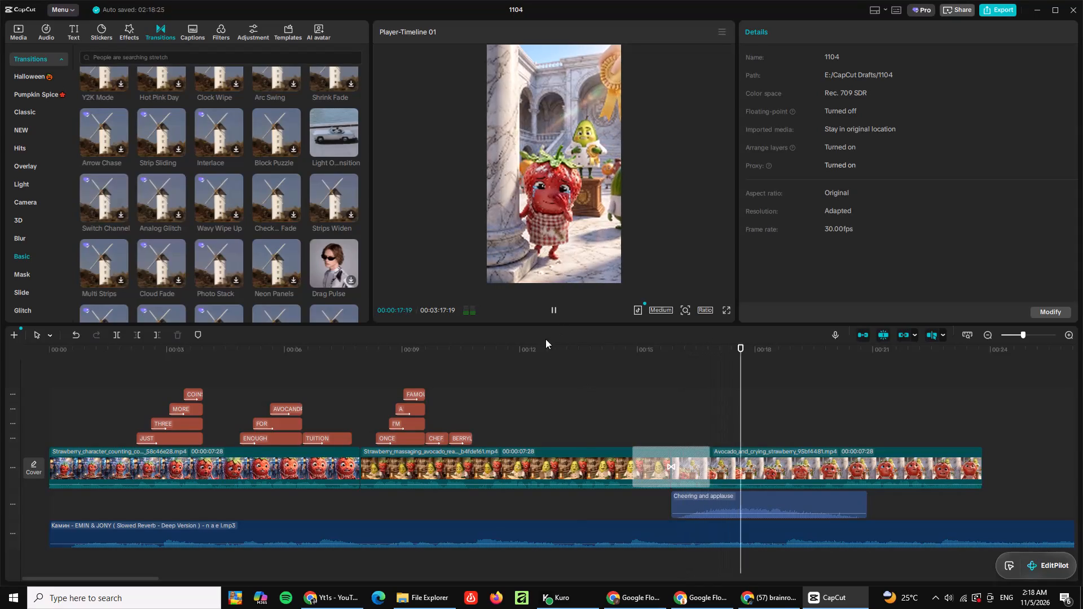
{"action": "left_click", "coordinate": [552, 310]}
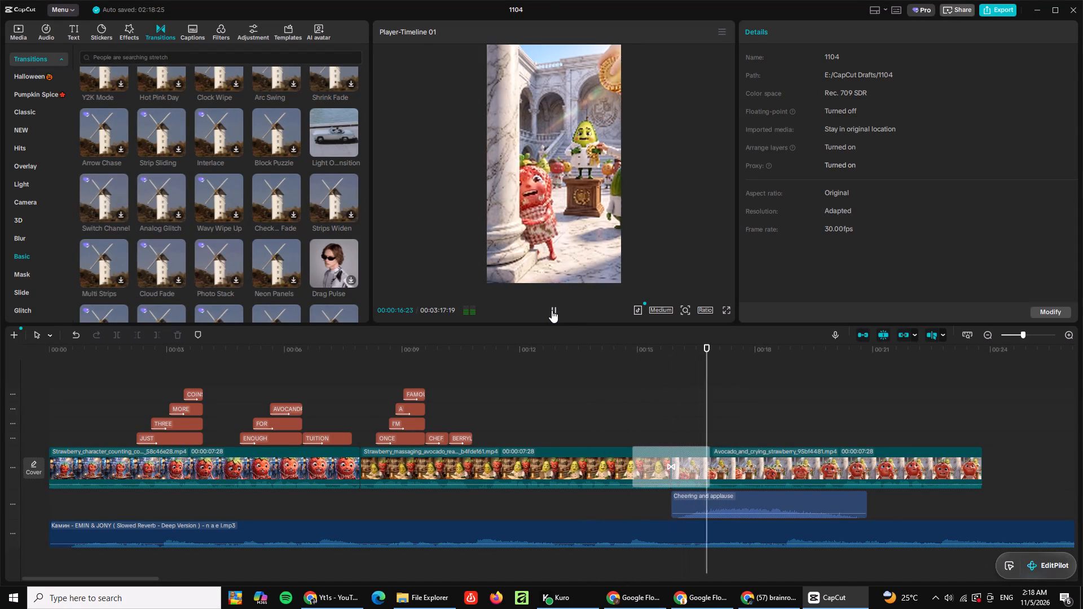
{"action": "left_click", "coordinate": [642, 416]}
{"action": "left_click_drag", "start_coordinate": [643, 423], "coordinate": [651, 426]}
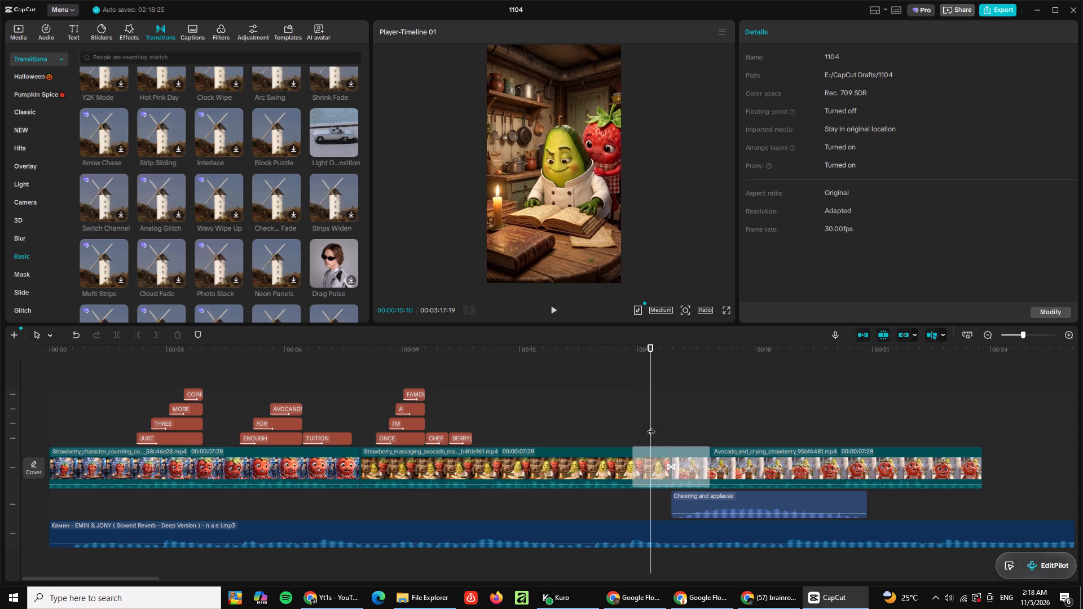
{"action": "left_click_drag", "start_coordinate": [651, 426], "coordinate": [675, 430]}
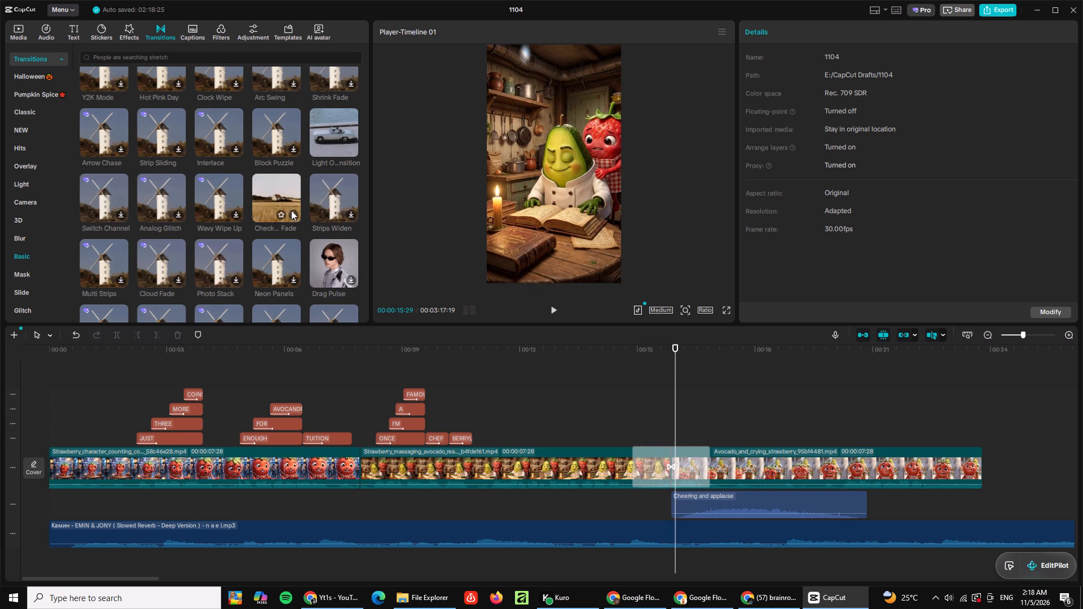
Look further through the Basic transitions for a better one for the cut between the second and third clips.
{"action": "scroll", "coordinate": [267, 155], "scroll_direction": "down", "scroll_amount": 1}
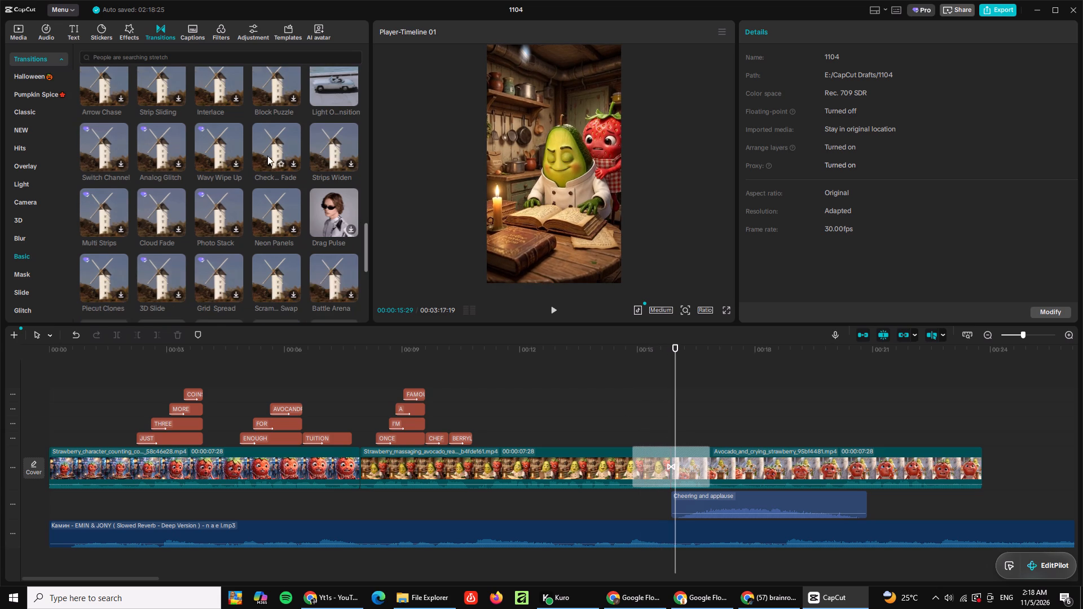
{"action": "scroll", "coordinate": [300, 163], "scroll_direction": "up", "scroll_amount": 2}
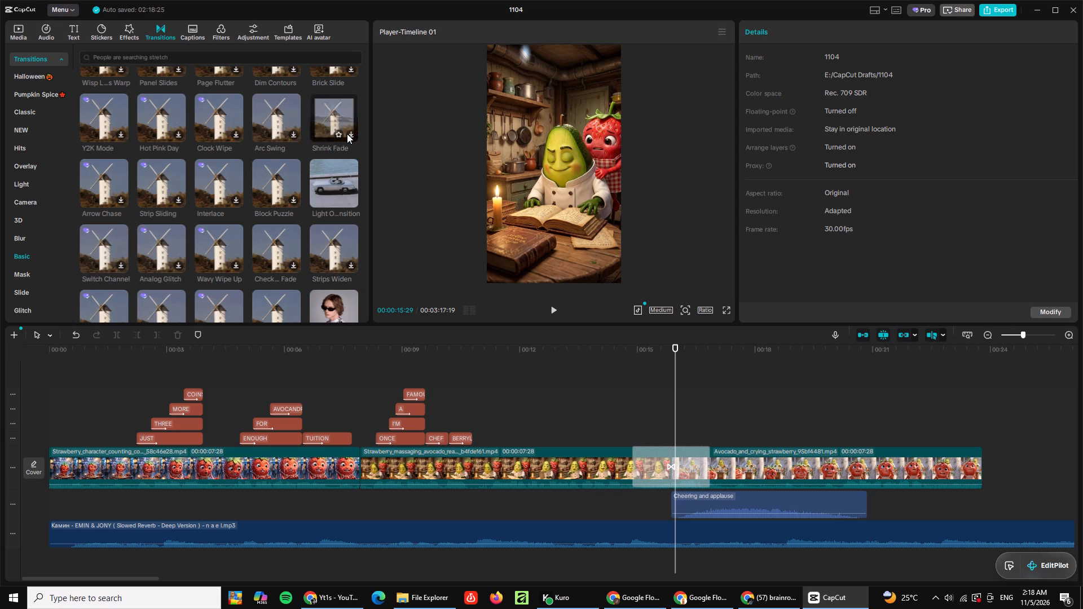
{"action": "scroll", "coordinate": [320, 163], "scroll_direction": "down", "scroll_amount": 4}
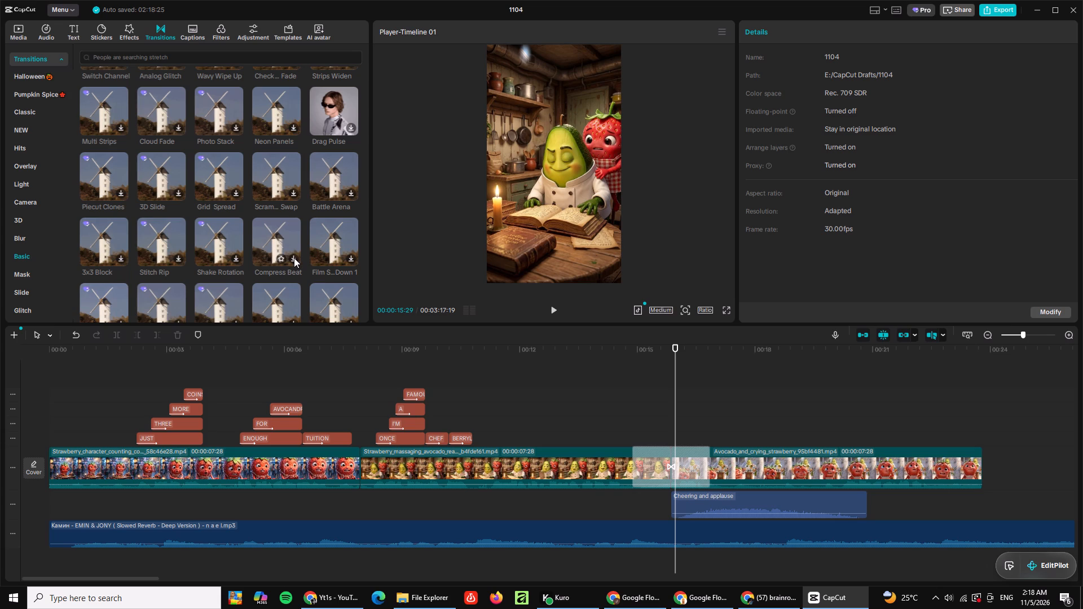
{"action": "scroll", "coordinate": [294, 258], "scroll_direction": "down", "scroll_amount": 1}
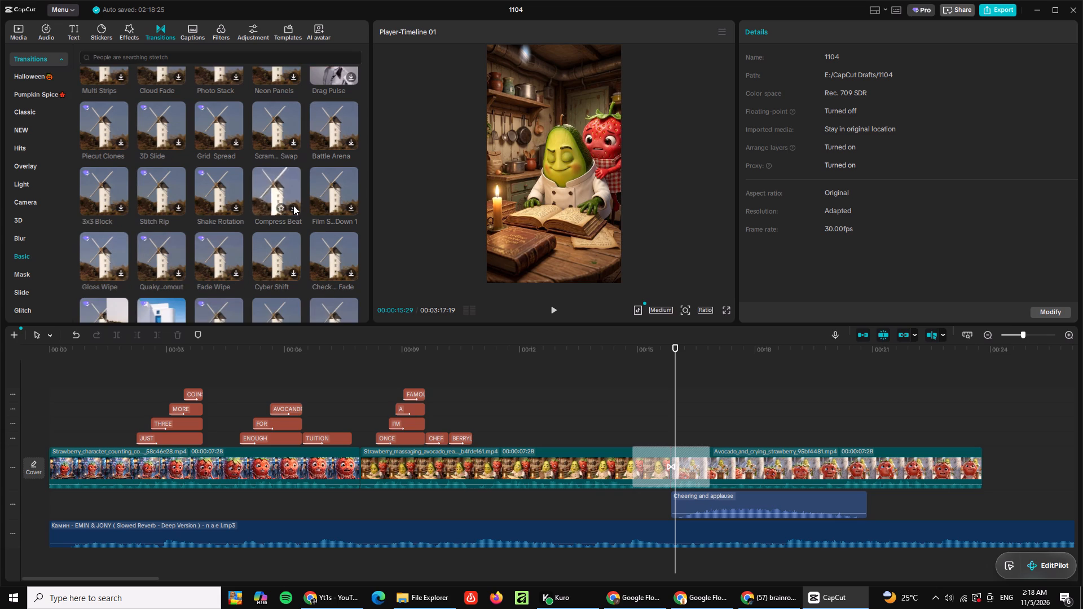
{"action": "scroll", "coordinate": [293, 205], "scroll_direction": "down", "scroll_amount": 1}
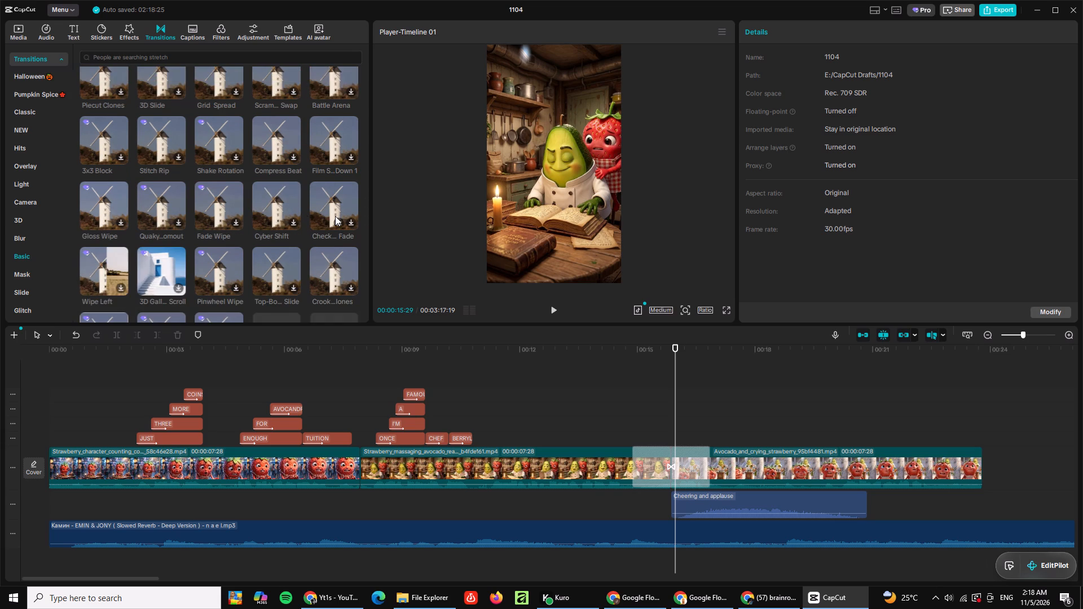
{"action": "scroll", "coordinate": [283, 246], "scroll_direction": "down", "scroll_amount": 1}
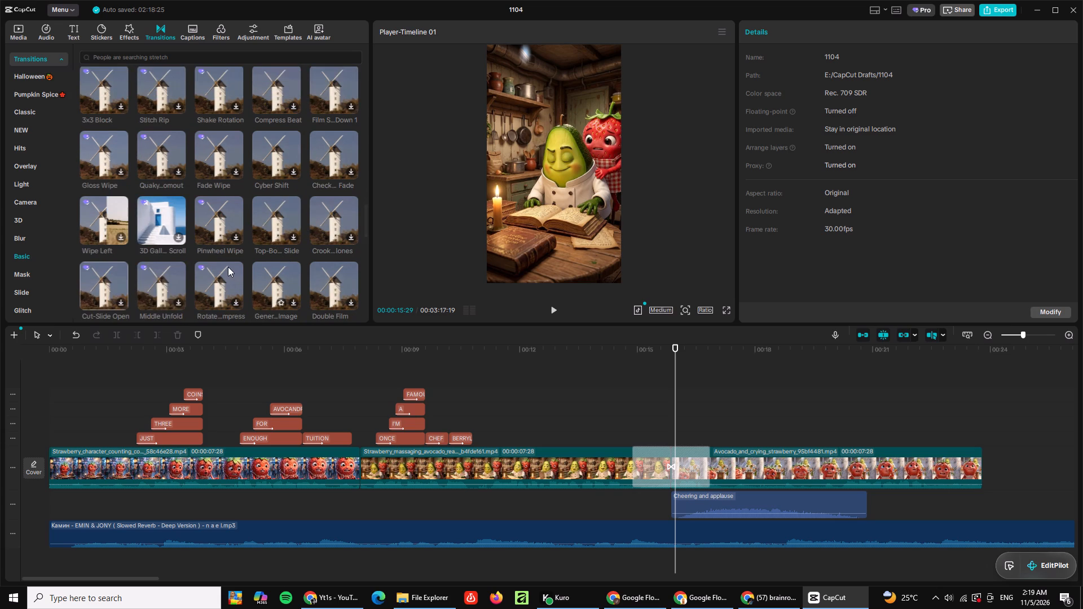
{"action": "scroll", "coordinate": [228, 266], "scroll_direction": "down", "scroll_amount": 1}
{"action": "scroll", "coordinate": [331, 254], "scroll_direction": "down", "scroll_amount": 2}
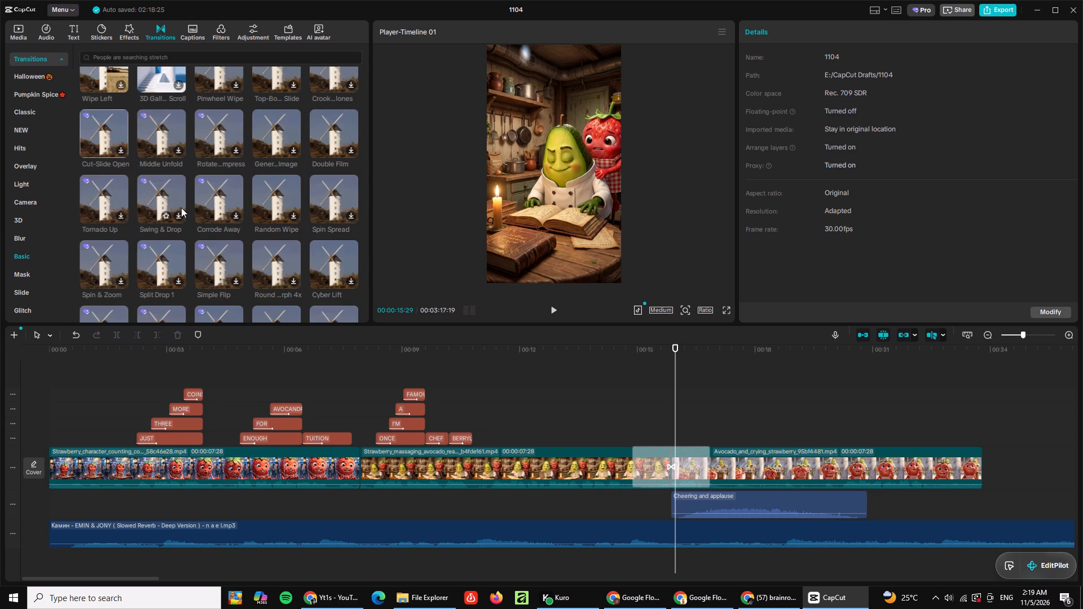
{"action": "scroll", "coordinate": [266, 205], "scroll_direction": "down", "scroll_amount": 3}
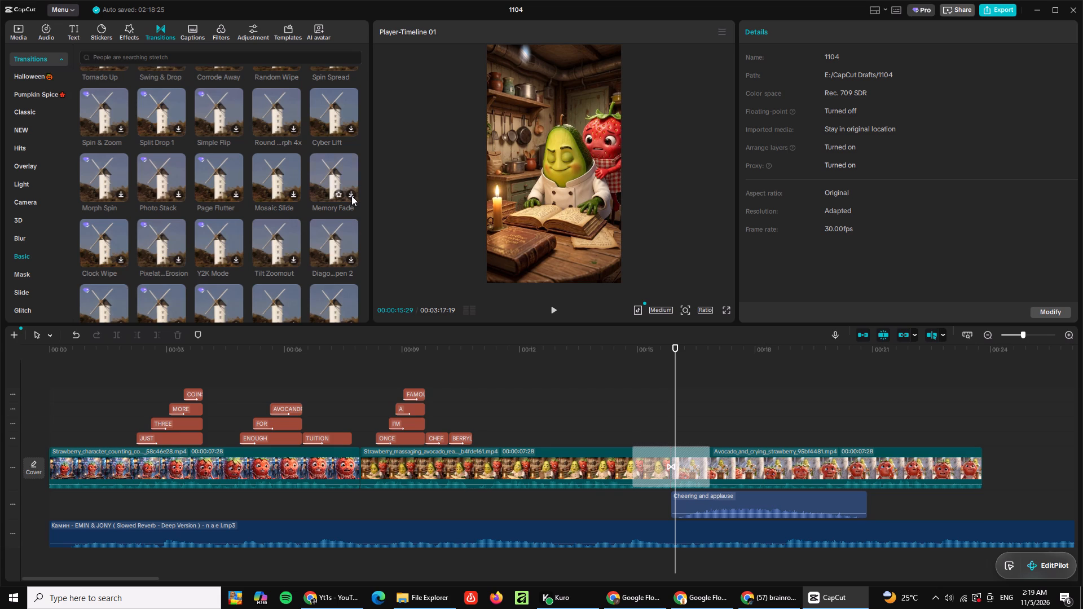
{"action": "scroll", "coordinate": [268, 250], "scroll_direction": "down", "scroll_amount": 2}
Search the transitions for BLEND and apply Mix at the cut between the second and third clips, replacing the Light Orb Transition.
{"action": "left_click", "coordinate": [138, 50]}
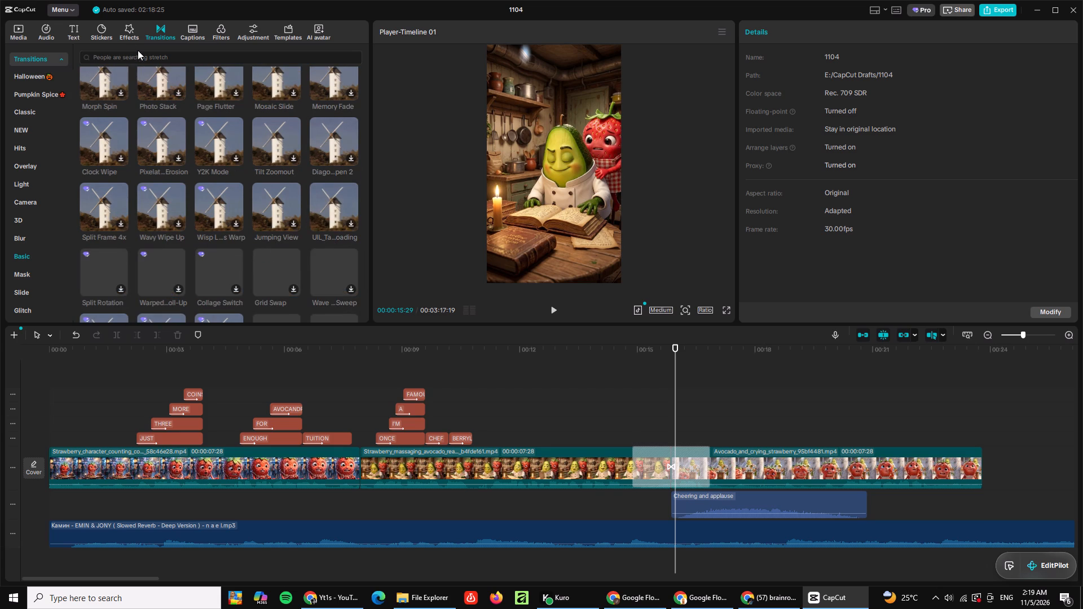
{"action": "left_click", "coordinate": [139, 55]}
{"action": "type", "text": "BLEND"}
{"action": "key", "text": "Return"}
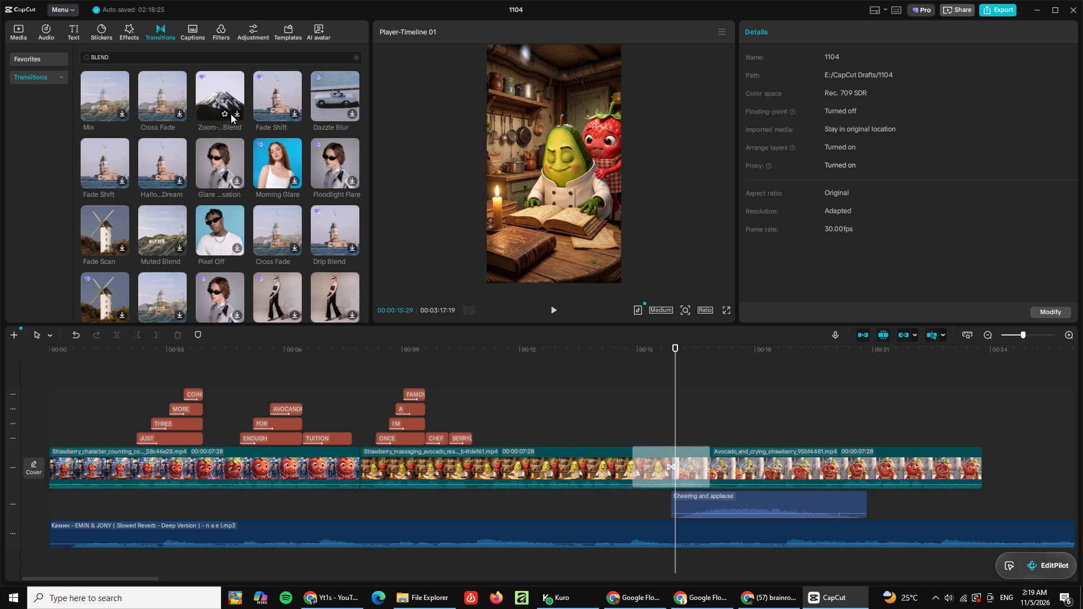
{"action": "left_click", "coordinate": [120, 112]}
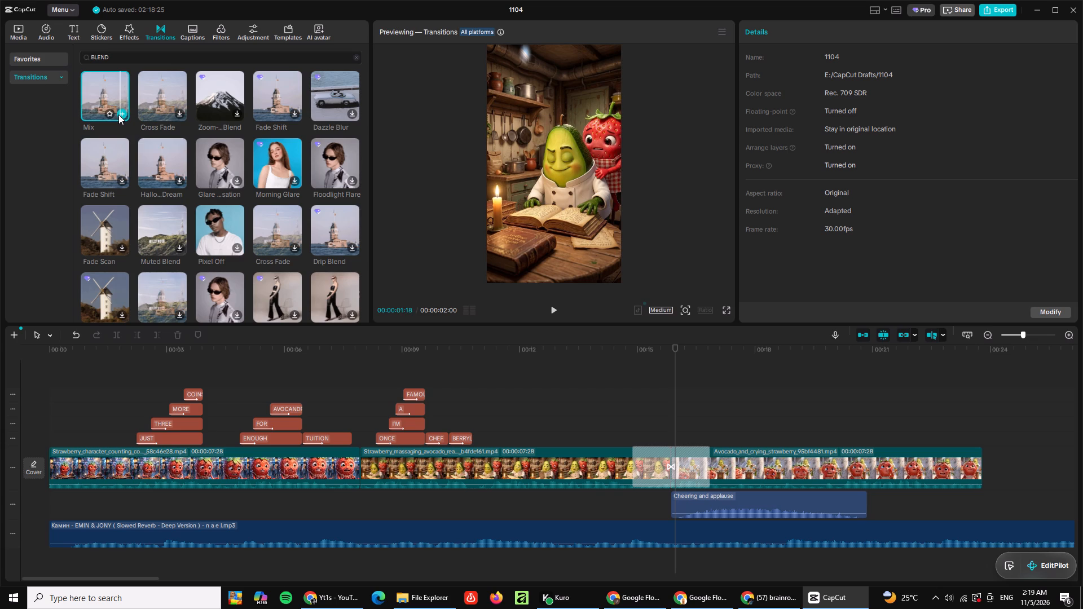
{"action": "left_click", "coordinate": [118, 114]}
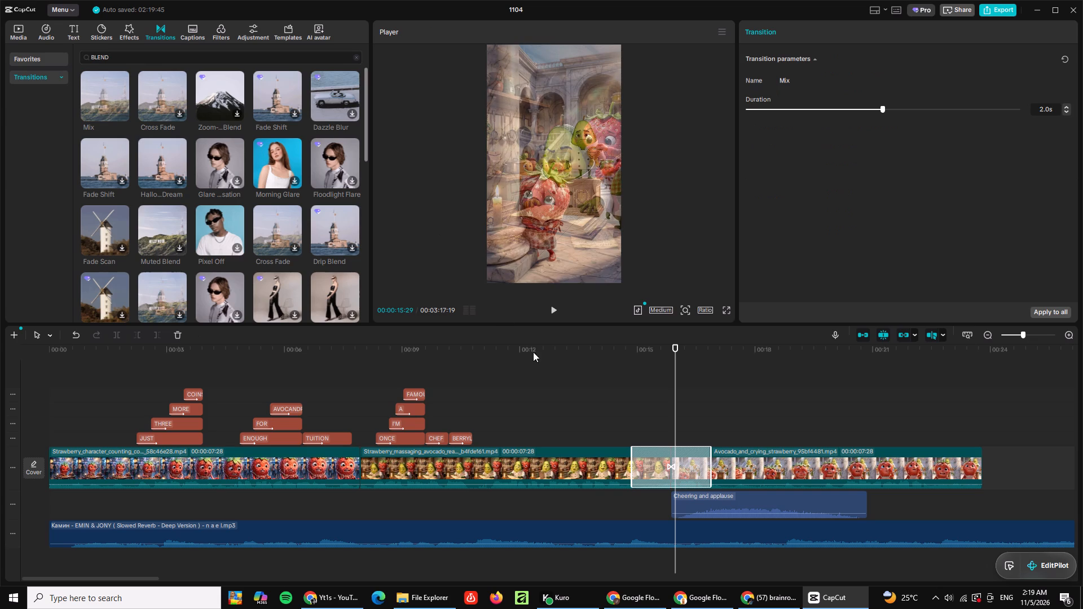
Play back the Mix transition from shortly before the cut to check how it blends into the crying strawberry clip.
{"action": "left_click", "coordinate": [598, 380]}
{"action": "left_click", "coordinate": [554, 309]}
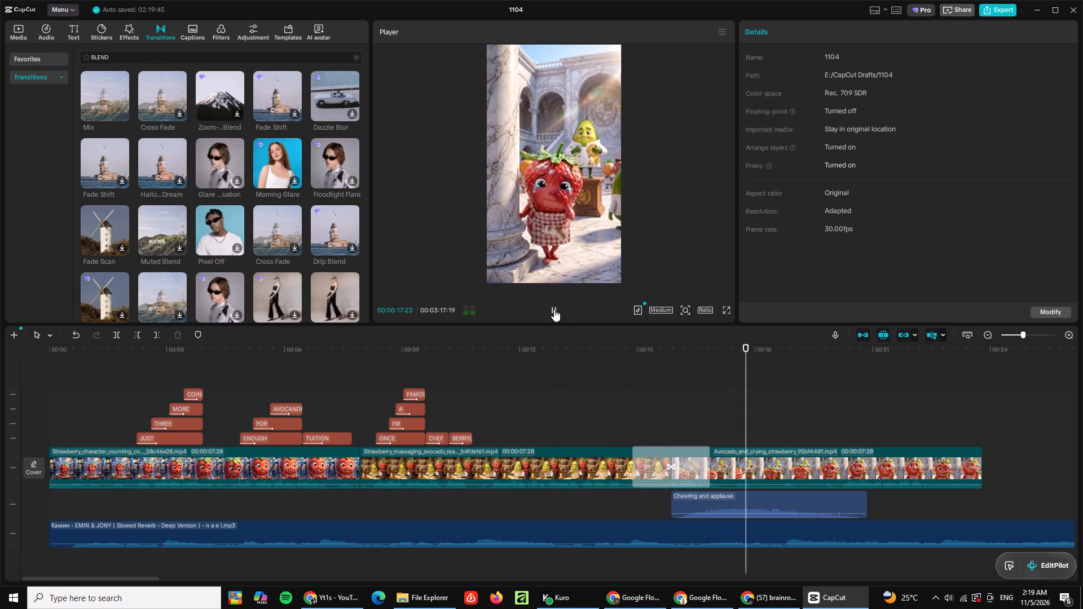
{"action": "left_click", "coordinate": [554, 309]}
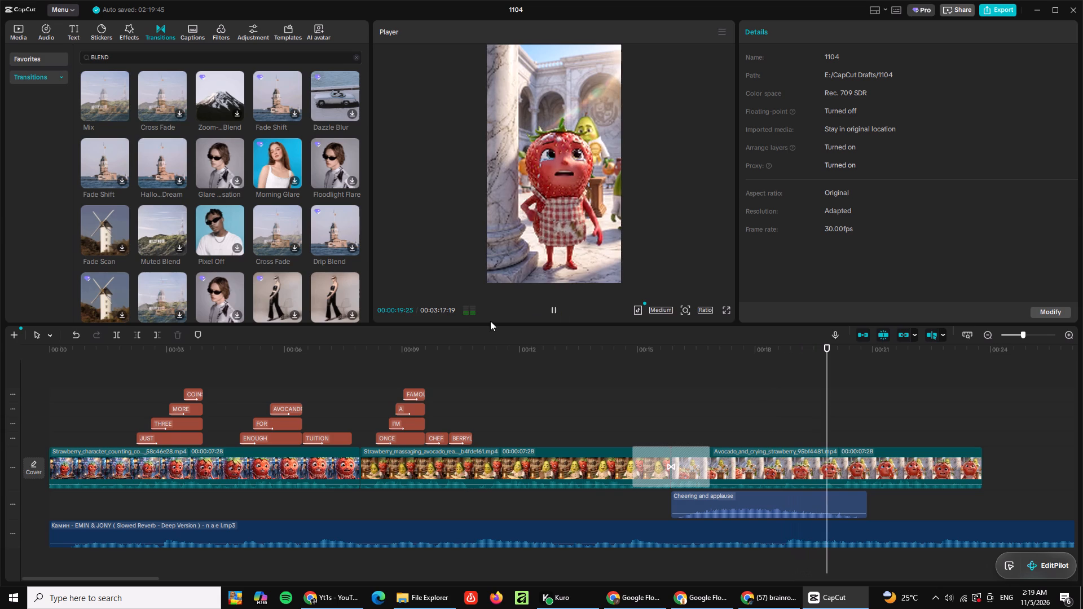
Play the second clip to find the next spoken line, paste a caption copy at about 00:00:11:11, lengthen it slightly and change it to YOU'LL.
{"action": "left_click", "coordinate": [367, 363]}
{"action": "left_click", "coordinate": [554, 307]}
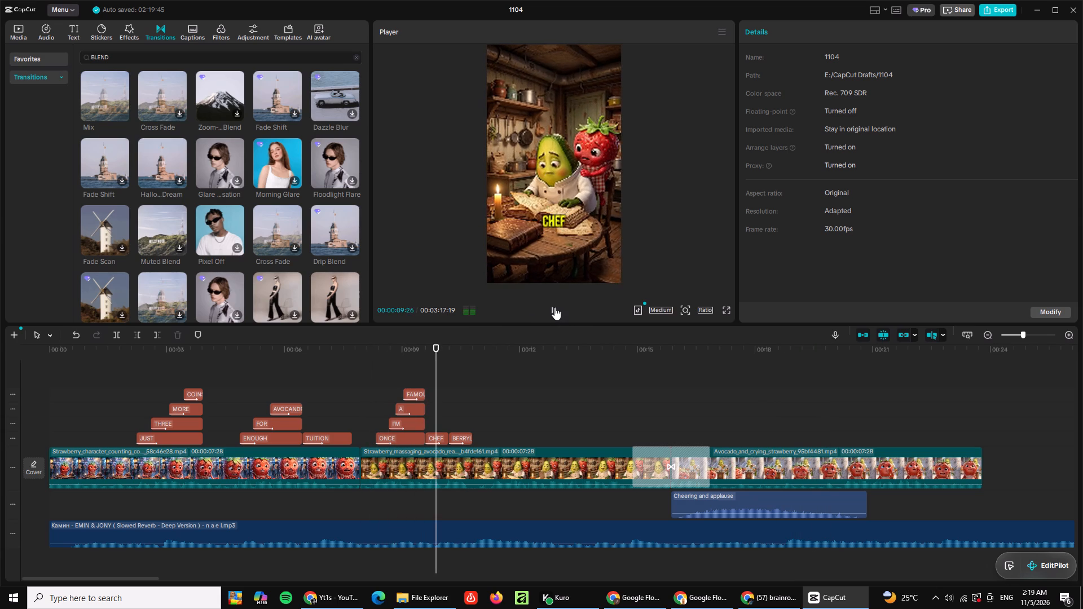
{"action": "left_click", "coordinate": [554, 307]}
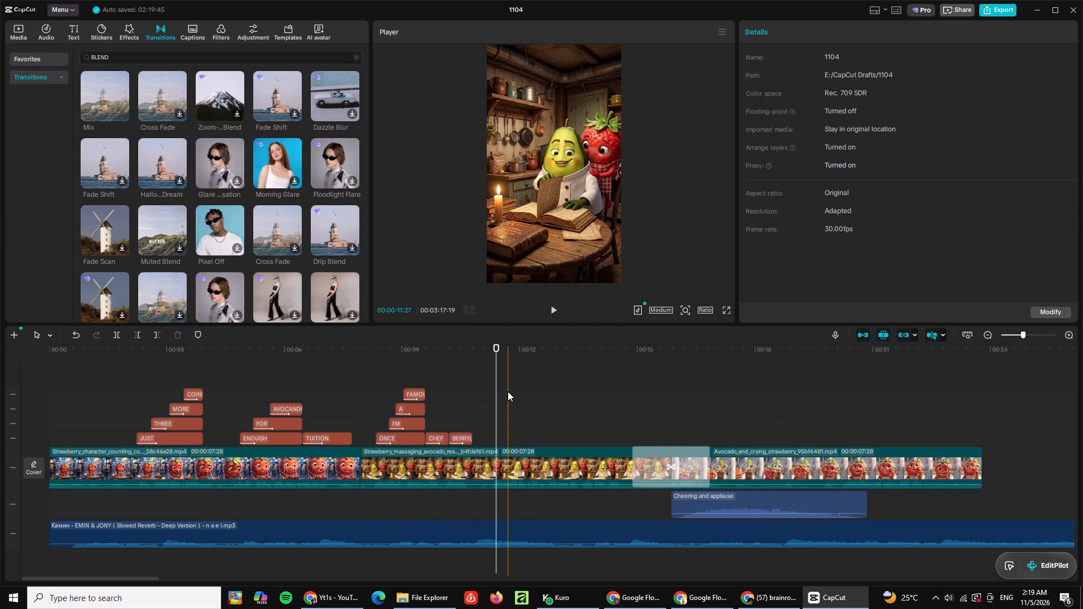
{"action": "left_click", "coordinate": [497, 389]}
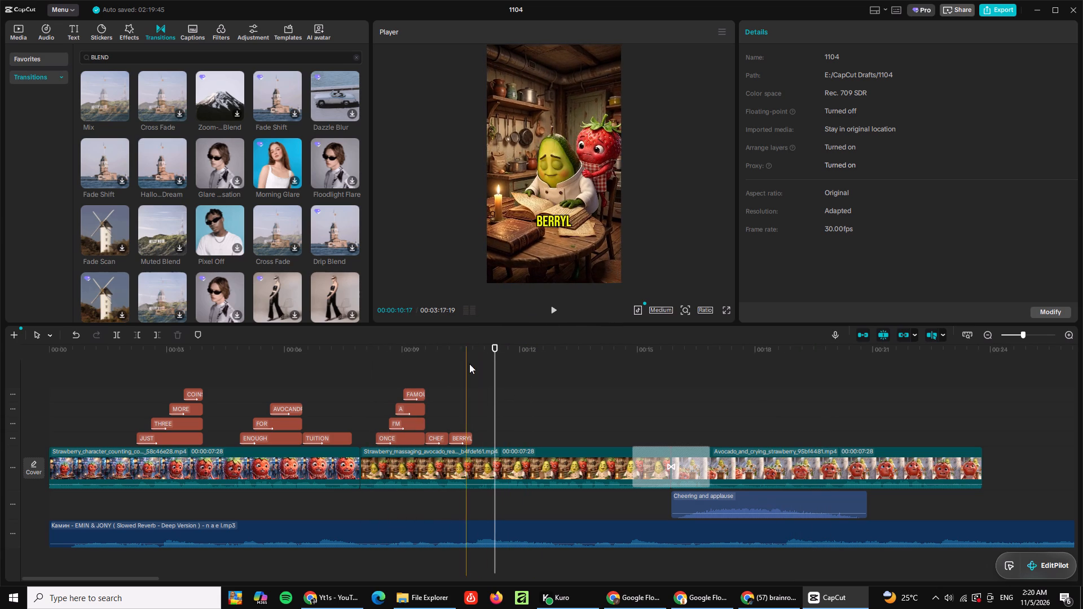
{"action": "key", "text": "ctrl+v"}
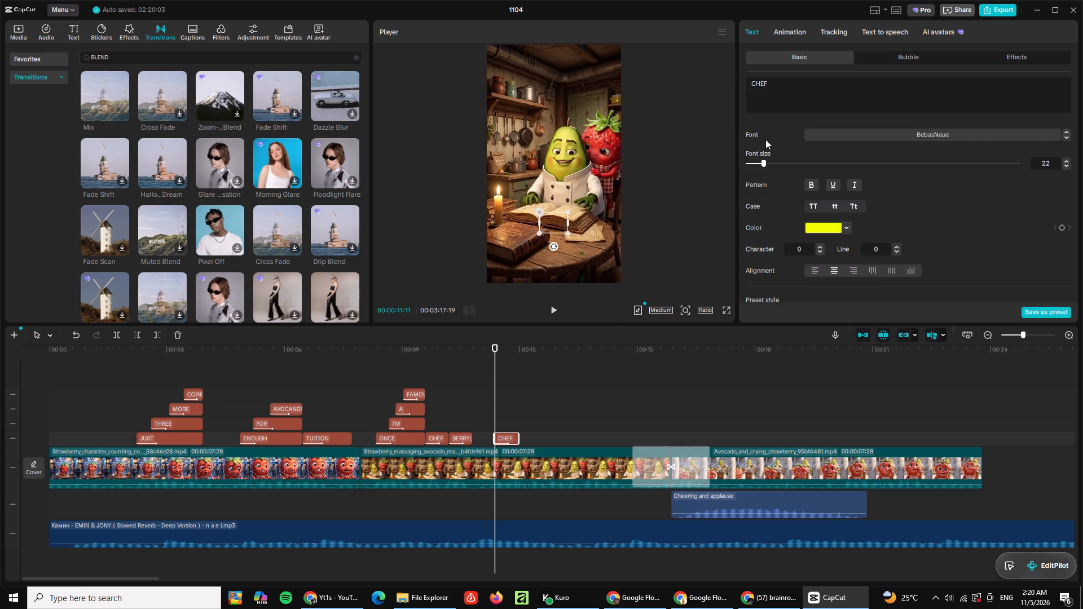
{"action": "left_click_drag", "start_coordinate": [520, 438], "coordinate": [529, 438]}
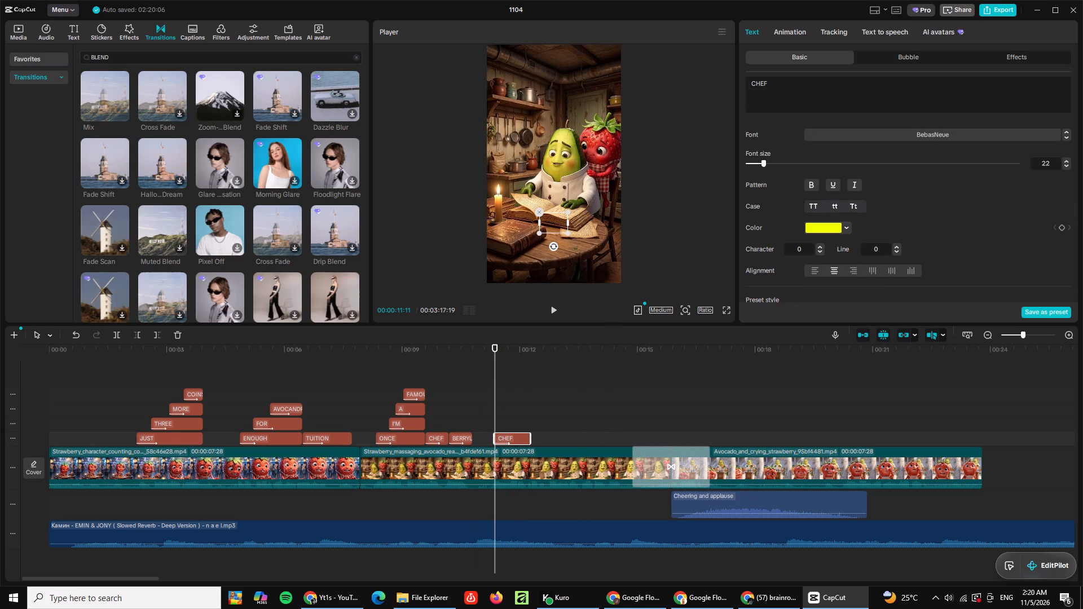
{"action": "double_click", "coordinate": [825, 81]}
{"action": "type", "text": "YOU'LL"}
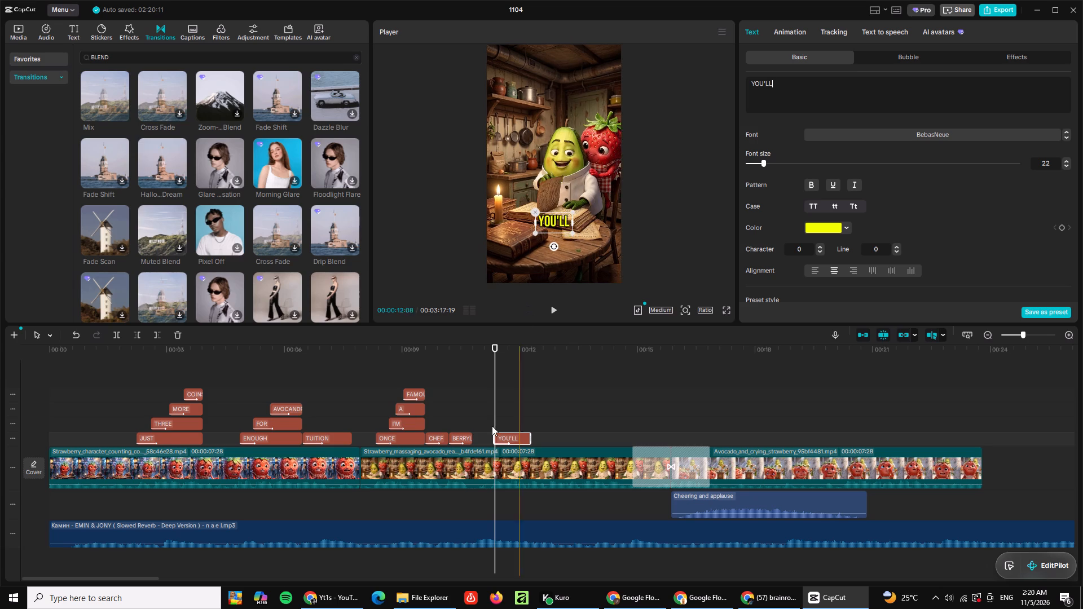
Find the next word by playback, paste another CHEF caption at about 00:00:11:22 above YOU'LL, and extend both captions to the same end point.
{"action": "left_click", "coordinate": [482, 400]}
{"action": "key", "text": "space"}
{"action": "key", "text": "space"}
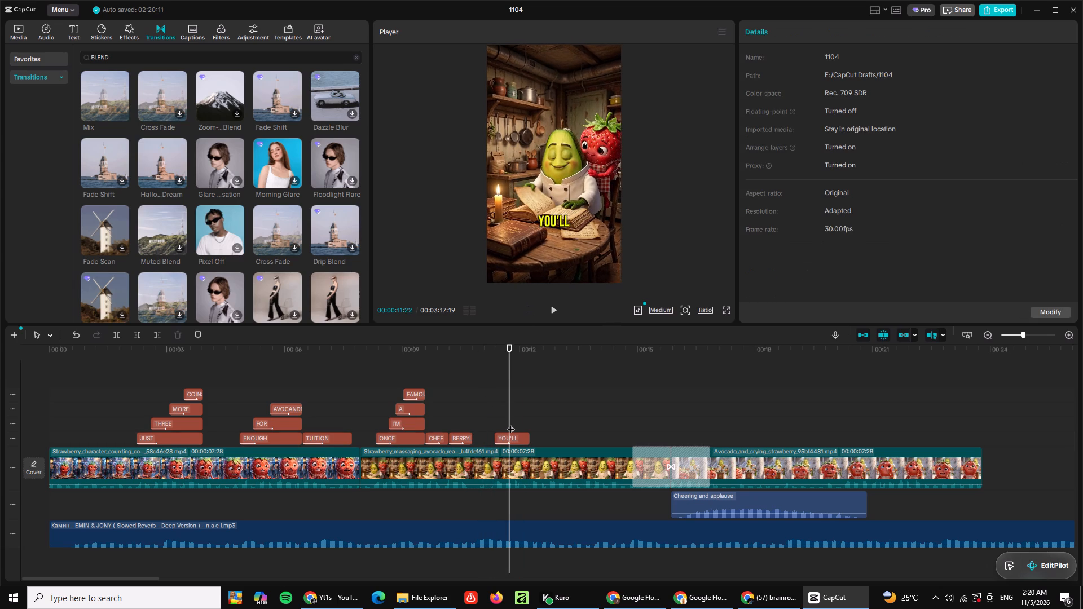
{"action": "key", "text": "ctrl+v"}
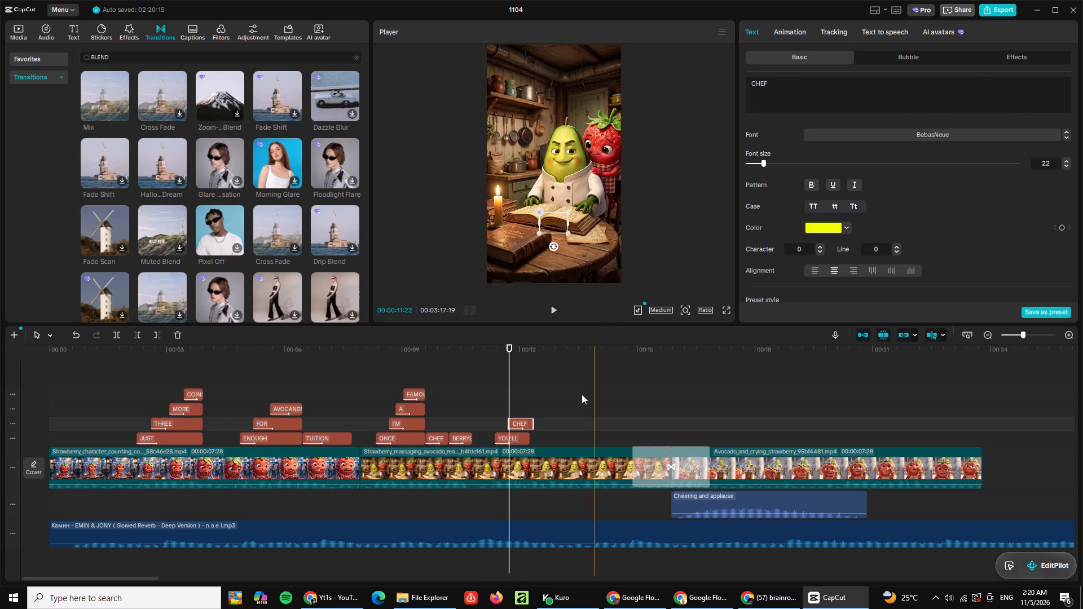
{"action": "left_click", "coordinate": [527, 440]}
{"action": "left_click", "coordinate": [529, 440]}
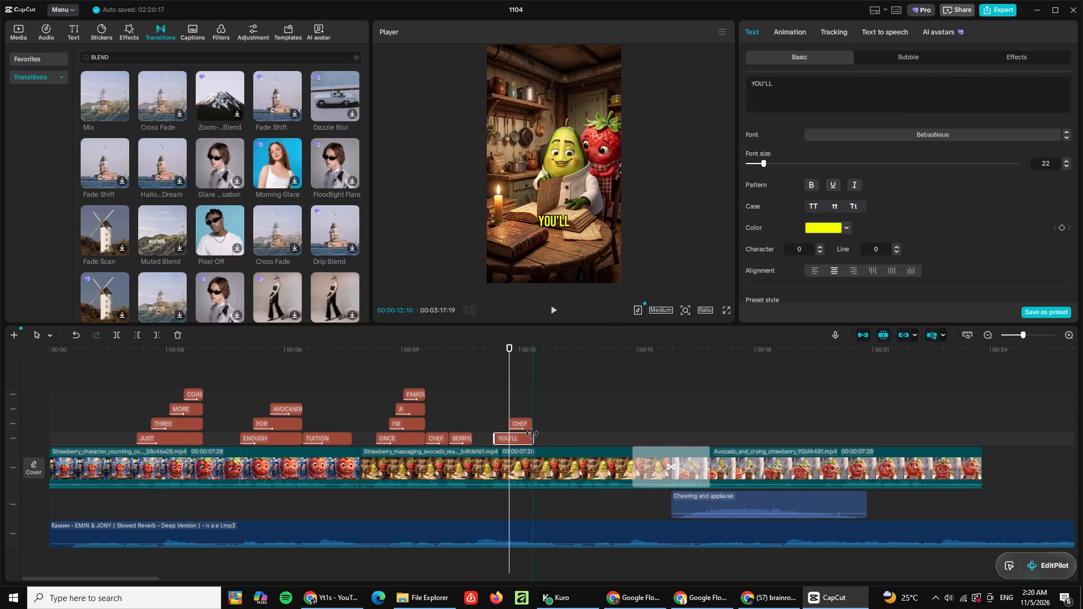
{"action": "left_click", "coordinate": [531, 425]}
{"action": "left_click_drag", "start_coordinate": [530, 426], "coordinate": [543, 426]}
{"action": "left_click", "coordinate": [527, 442]}
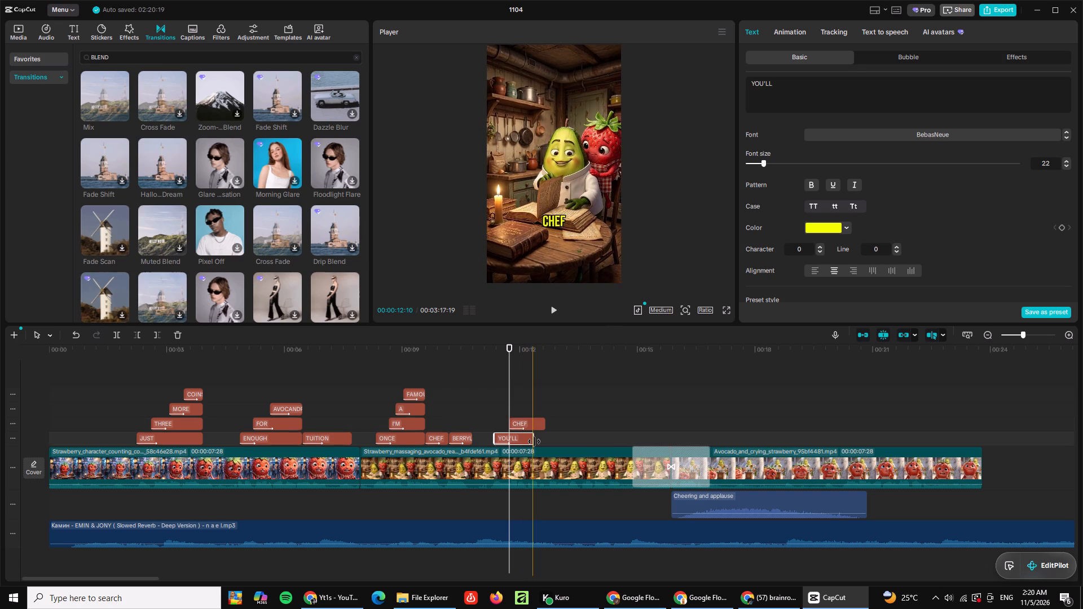
{"action": "left_click_drag", "start_coordinate": [535, 441], "coordinate": [544, 441]}
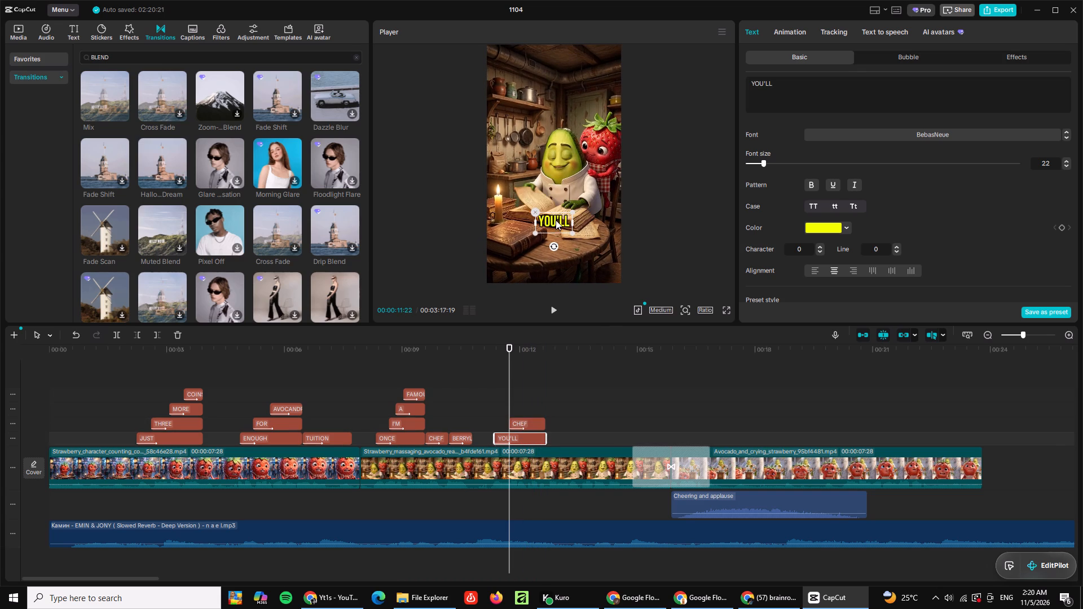
Move the YOU'LL caption to the lower-left part of the video frame, over the closed book.
{"action": "left_click_drag", "start_coordinate": [556, 220], "coordinate": [512, 226]}
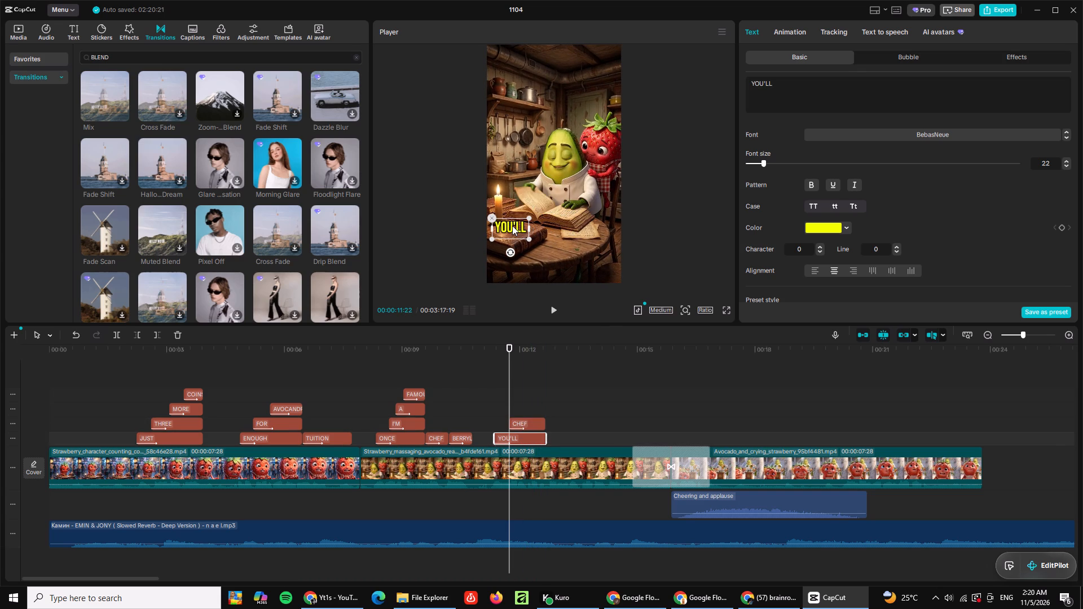
{"action": "left_click_drag", "start_coordinate": [512, 226], "coordinate": [511, 224]}
Change the pasted CHEF caption above YOU'LL to NEVER and line it up directly after YOU'LL in the video frame.
{"action": "left_click", "coordinate": [526, 395]}
{"action": "left_click", "coordinate": [525, 420]}
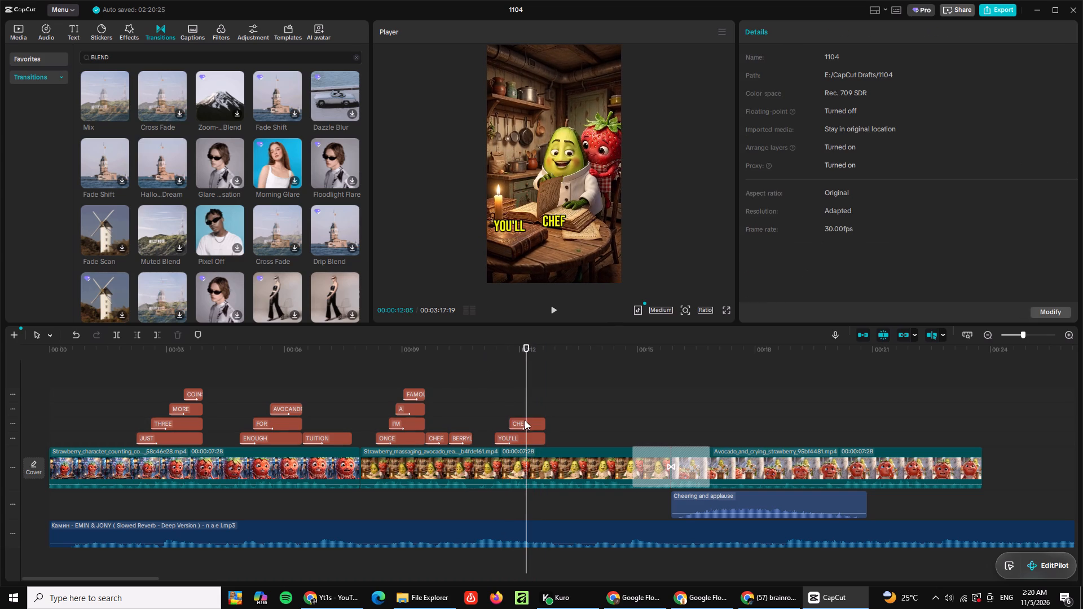
{"action": "left_click_drag", "start_coordinate": [551, 222], "coordinate": [541, 225]}
{"action": "double_click", "coordinate": [838, 95]}
{"action": "type", "text": "NEVER"}
{"action": "left_click", "coordinate": [727, 204]}
{"action": "left_click", "coordinate": [541, 226]}
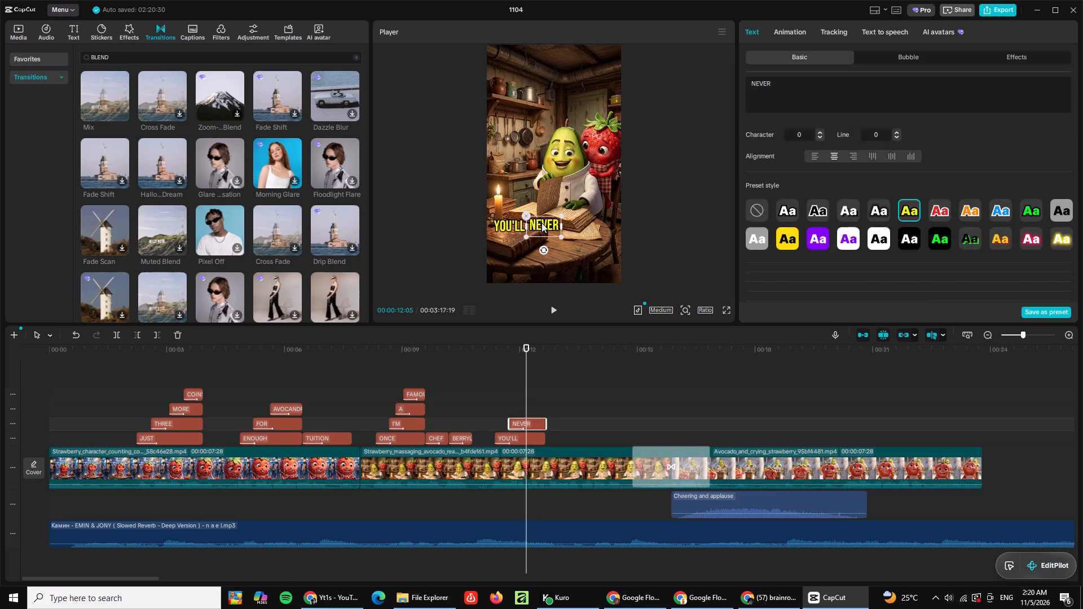
{"action": "left_click", "coordinate": [541, 223]}
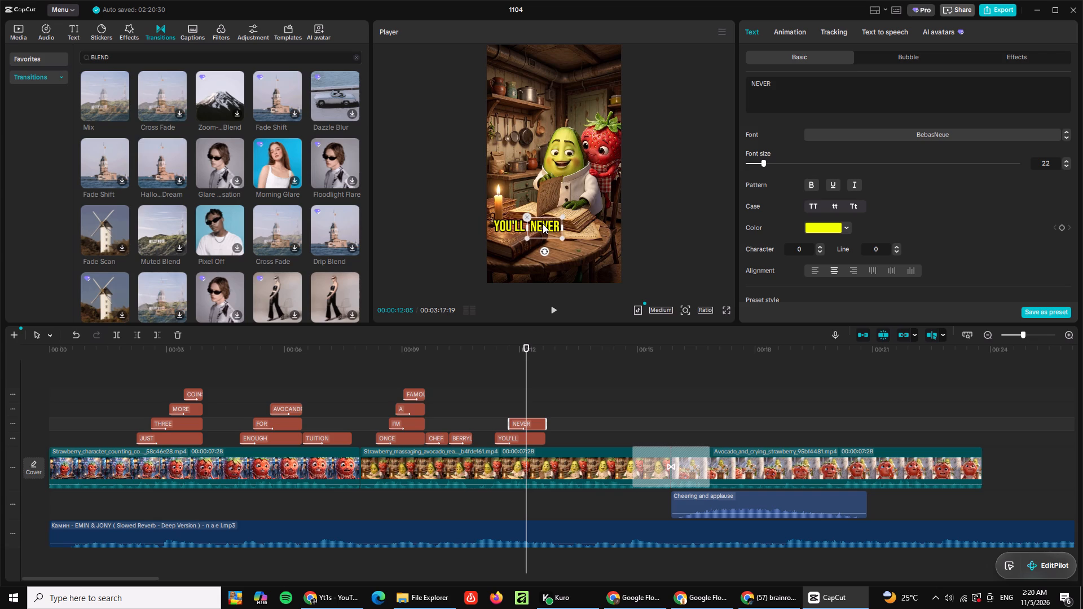
Find the next word by playback, paste a CHEF caption at about 00:00:12:04, place it above NEVER and lengthen it.
{"action": "left_click", "coordinate": [496, 399]}
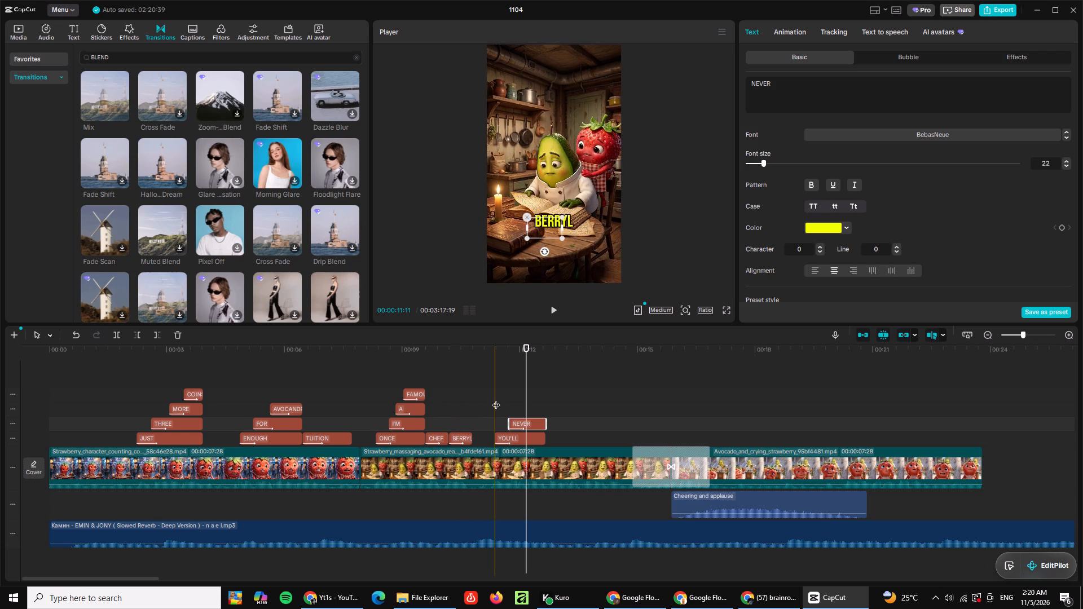
{"action": "key", "text": "space"}
{"action": "key", "text": "space"}
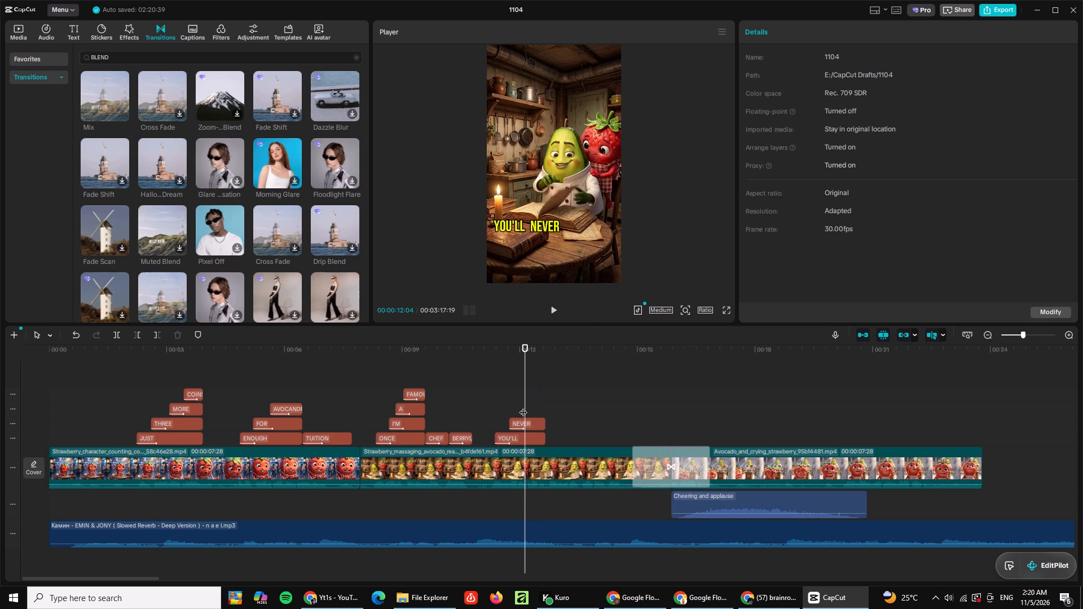
{"action": "key", "text": "ctrl+v"}
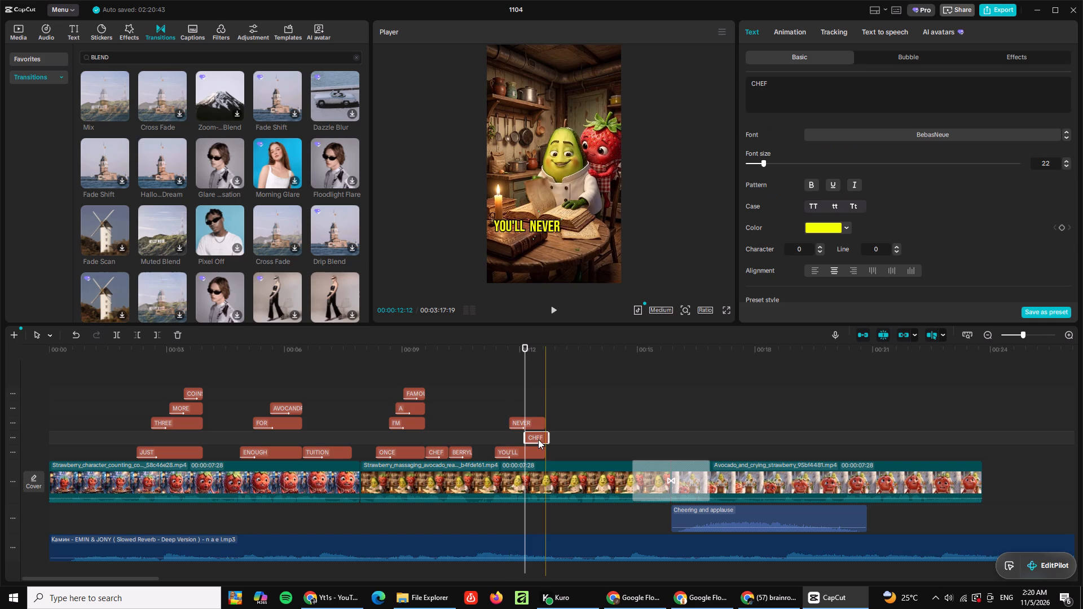
{"action": "left_click_drag", "start_coordinate": [536, 439], "coordinate": [535, 414]}
{"action": "left_click_drag", "start_coordinate": [549, 423], "coordinate": [560, 422]}
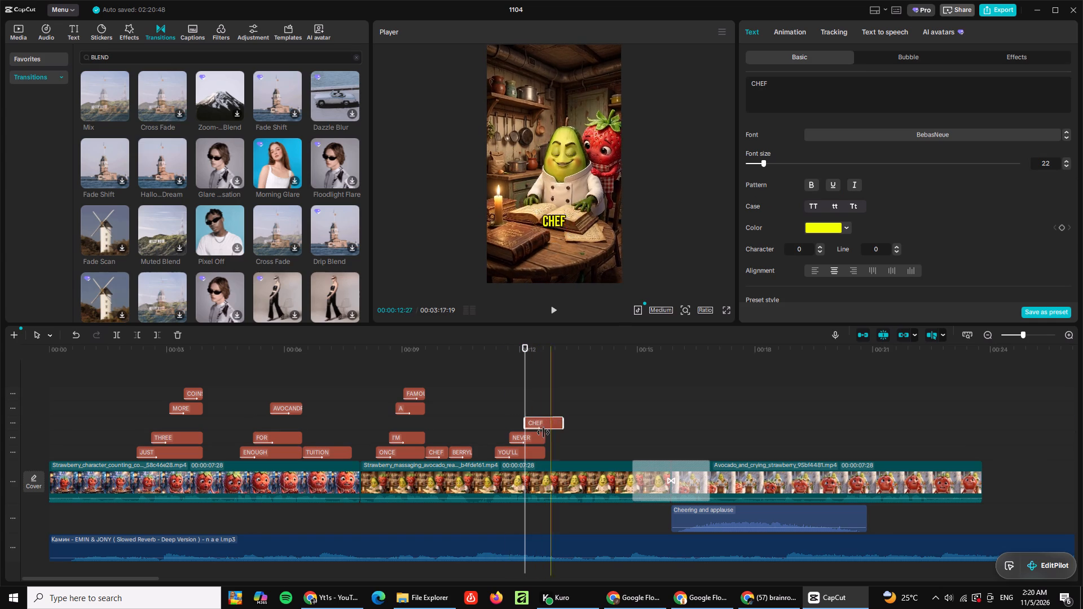
Extend the NEVER and YOU'LL captions to the end point of the CHEF caption above them.
{"action": "left_click", "coordinate": [543, 433]}
{"action": "left_click_drag", "start_coordinate": [545, 435], "coordinate": [559, 435]}
{"action": "left_click", "coordinate": [540, 448]}
{"action": "left_click_drag", "start_coordinate": [544, 450], "coordinate": [559, 449]}
Play the line back, place the newly pasted CHEF caption directly after NEVER in the video frame and change it to TOUCH.
{"action": "left_click", "coordinate": [492, 406]}
{"action": "key", "text": "space"}
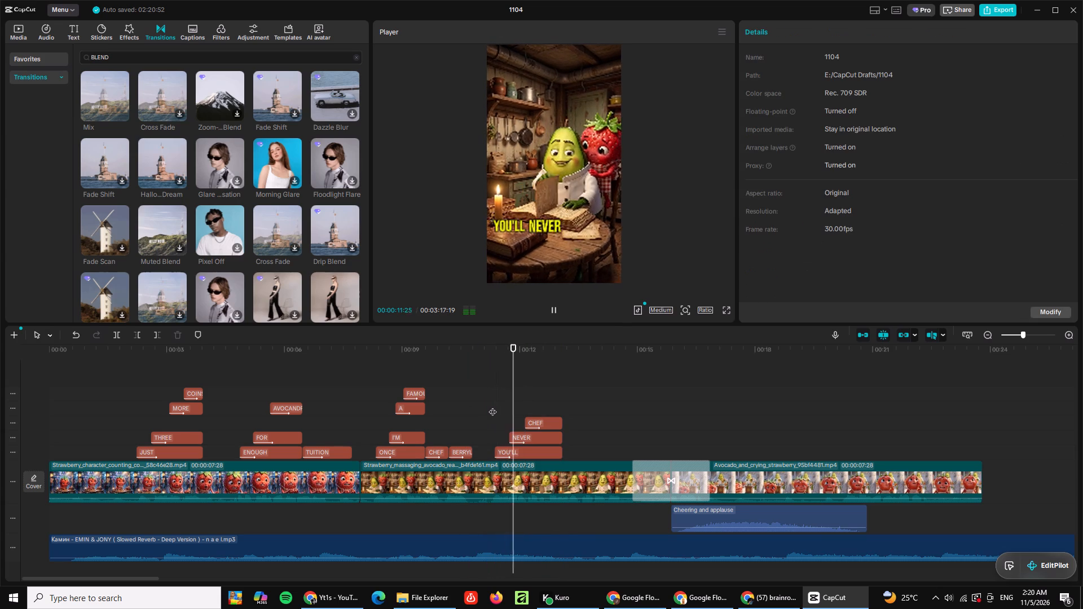
{"action": "key", "text": "space"}
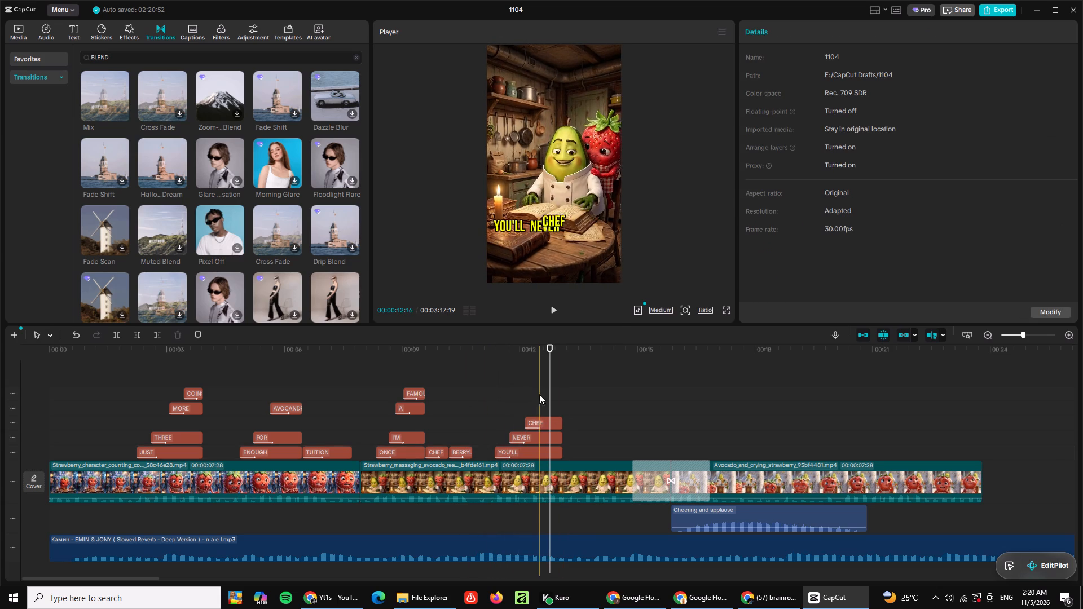
{"action": "left_click", "coordinate": [533, 425]}
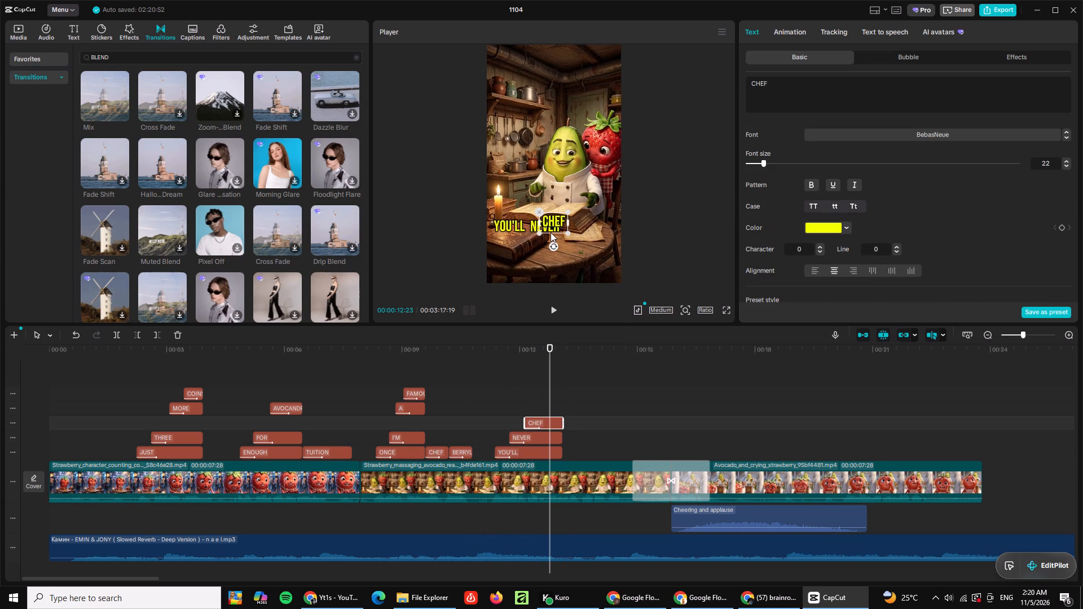
{"action": "left_click_drag", "start_coordinate": [553, 220], "coordinate": [578, 226]}
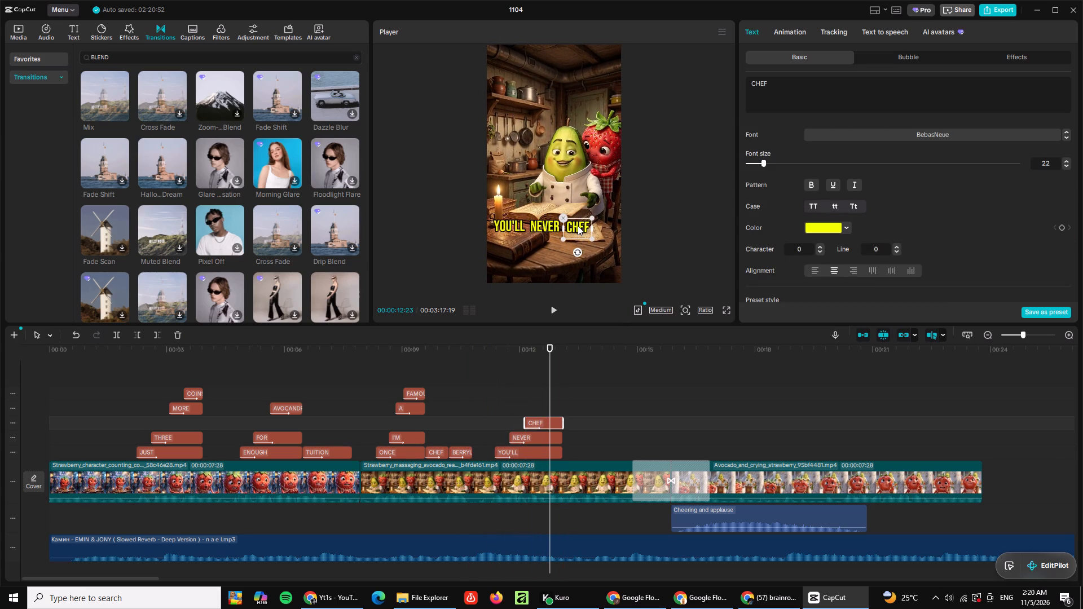
{"action": "left_click_drag", "start_coordinate": [578, 226], "coordinate": [577, 224]}
{"action": "double_click", "coordinate": [856, 90]}
{"action": "type", "text": "TOUCH"}
{"action": "left_click", "coordinate": [706, 206]}
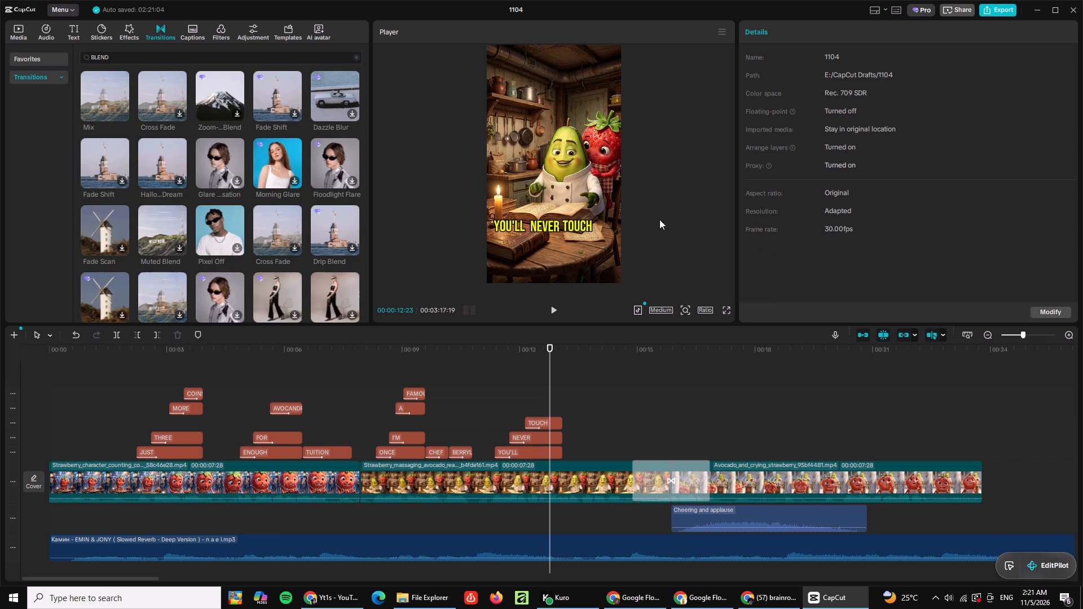
{"action": "left_click", "coordinate": [573, 225]}
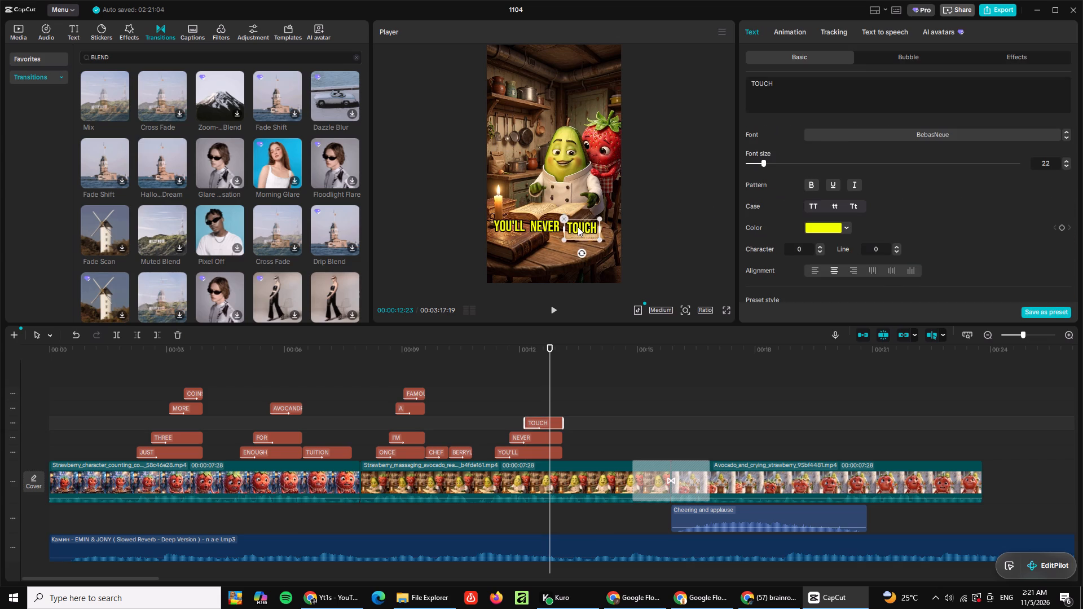
Find the end of the phrase by playback and split the TOUCH, NEVER and YOU'LL captions at about 00:00:12:20.
{"action": "left_click", "coordinate": [496, 394]}
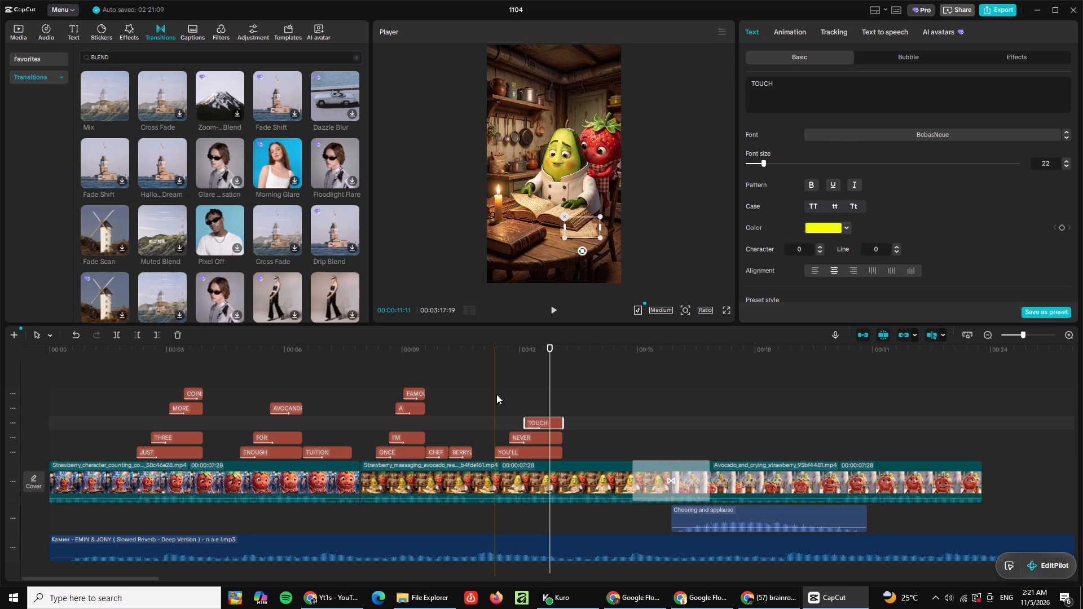
{"action": "key", "text": "space"}
{"action": "key", "text": "space"}
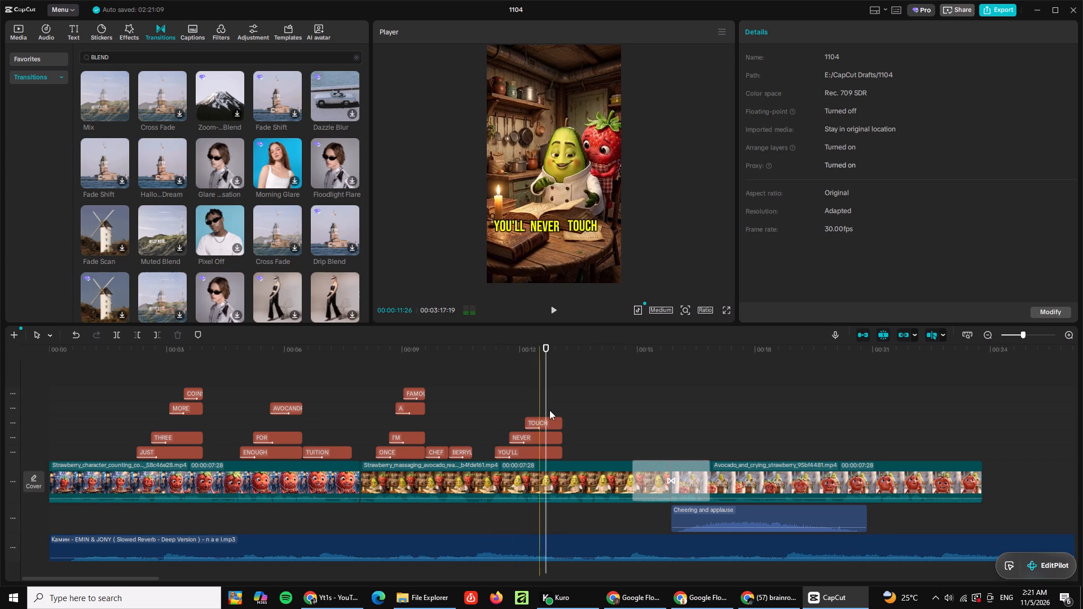
{"action": "left_click", "coordinate": [546, 420]}
{"action": "key", "text": "b"}
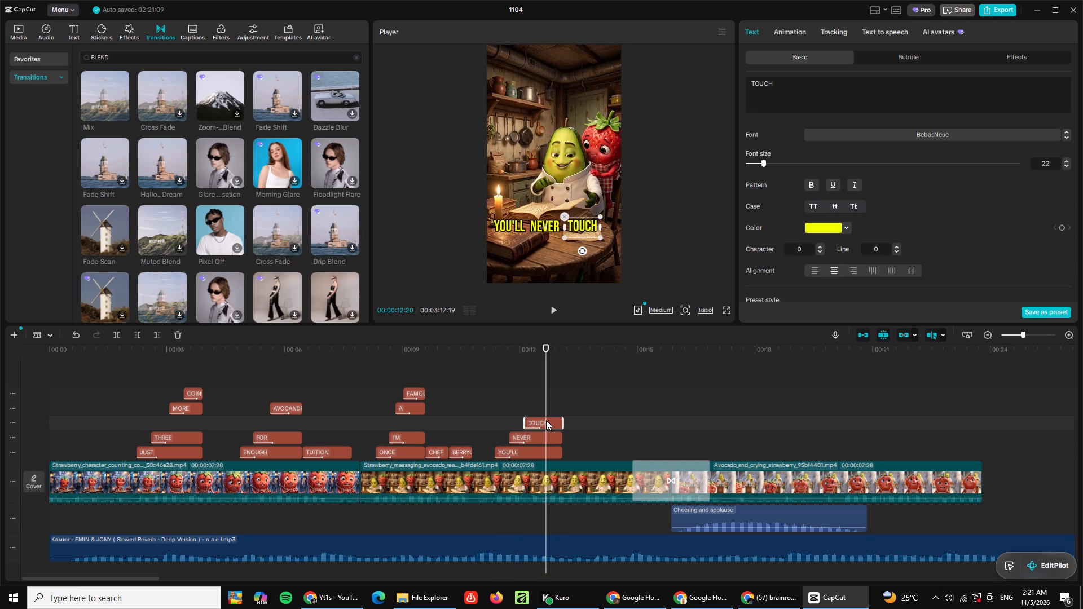
{"action": "left_click", "coordinate": [546, 420]}
{"action": "left_click", "coordinate": [547, 433]}
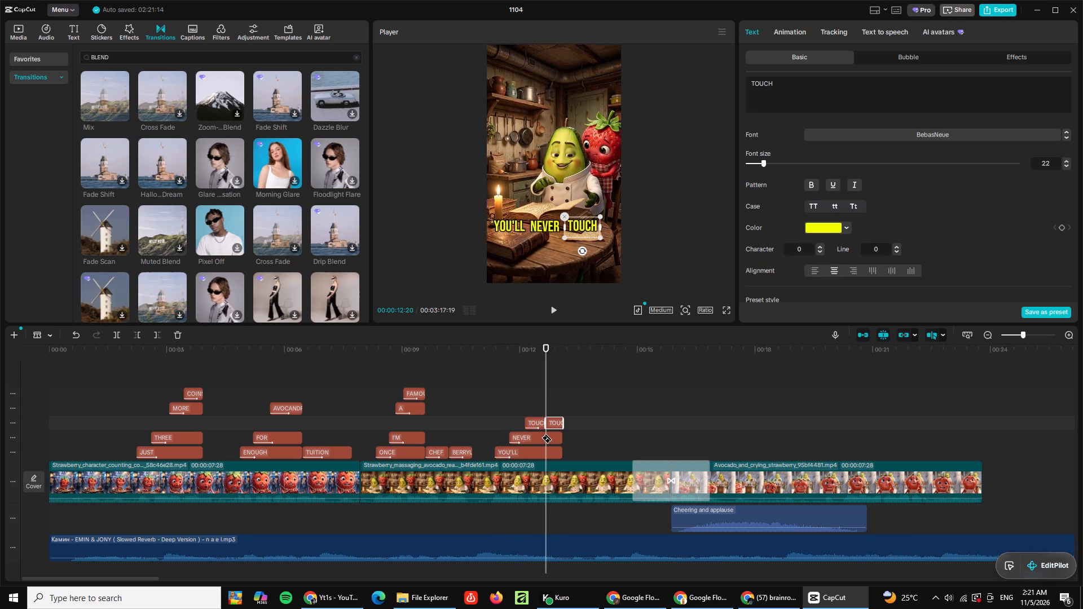
{"action": "left_click", "coordinate": [547, 446]}
{"action": "left_click", "coordinate": [548, 447]}
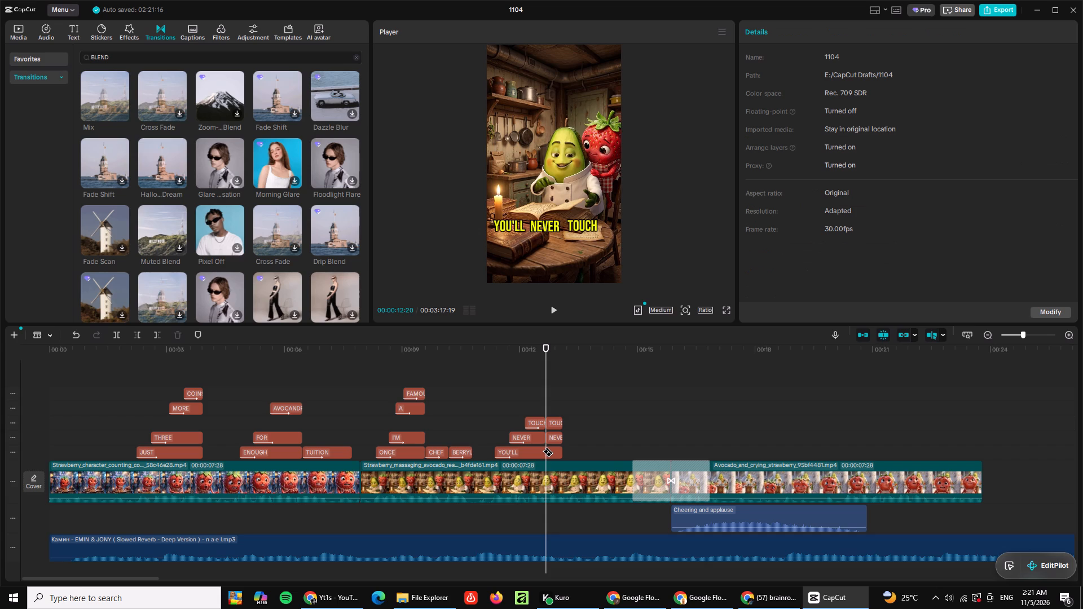
{"action": "key", "text": "a"}
Delete the short leftover pieces of YOU'LL, NEVER and TOUCH after the split point.
{"action": "left_click", "coordinate": [552, 450]}
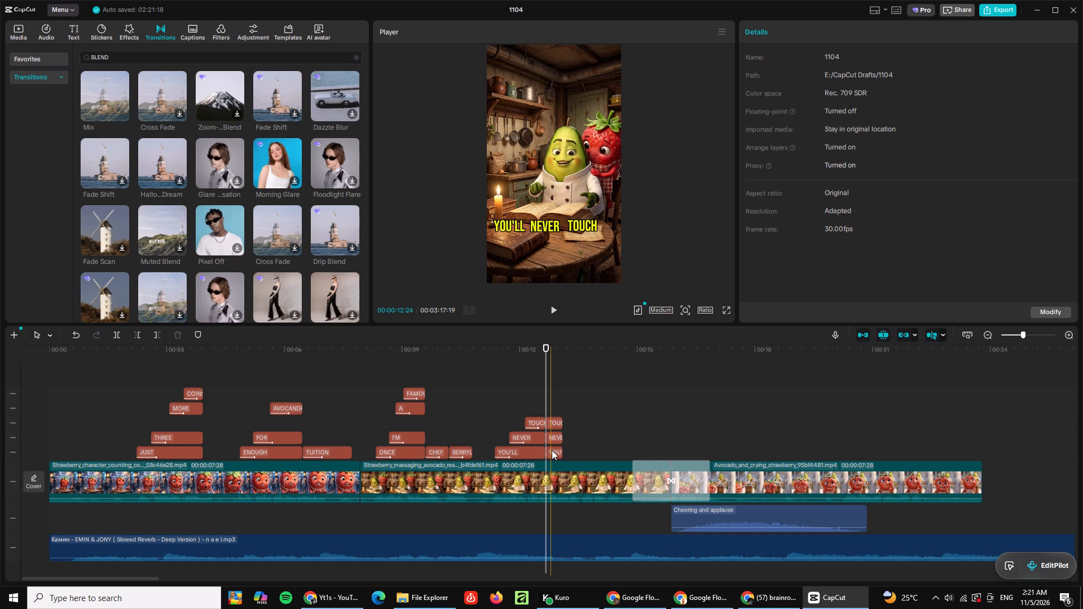
{"action": "key", "text": "BackSpace"}
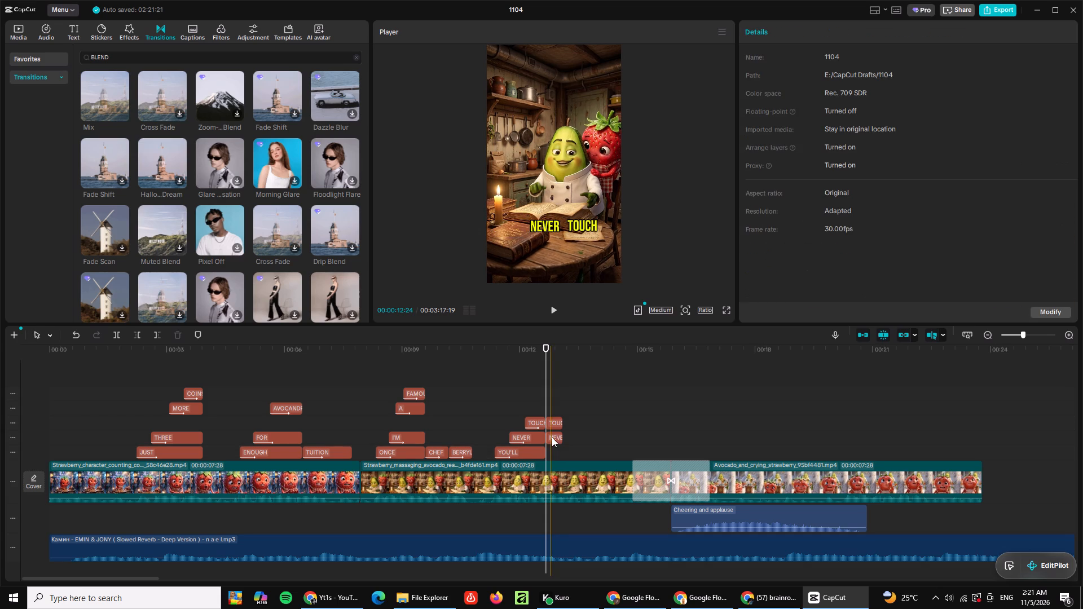
{"action": "left_click", "coordinate": [552, 437]}
{"action": "key", "text": "BackSpace"}
{"action": "left_click", "coordinate": [552, 422]}
{"action": "key", "text": "BackSpace"}
Find the next spoken phrase by playback, paste a CHEF caption at about 00:00:12:24 and lengthen it.
{"action": "left_click", "coordinate": [500, 403]}
{"action": "key", "text": "space"}
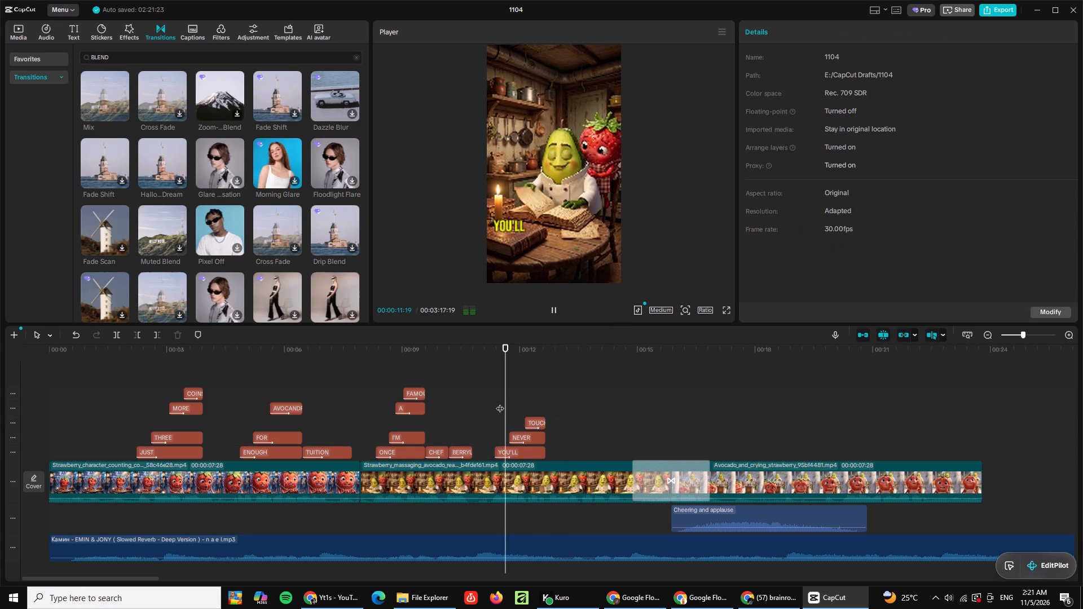
{"action": "key", "text": "space"}
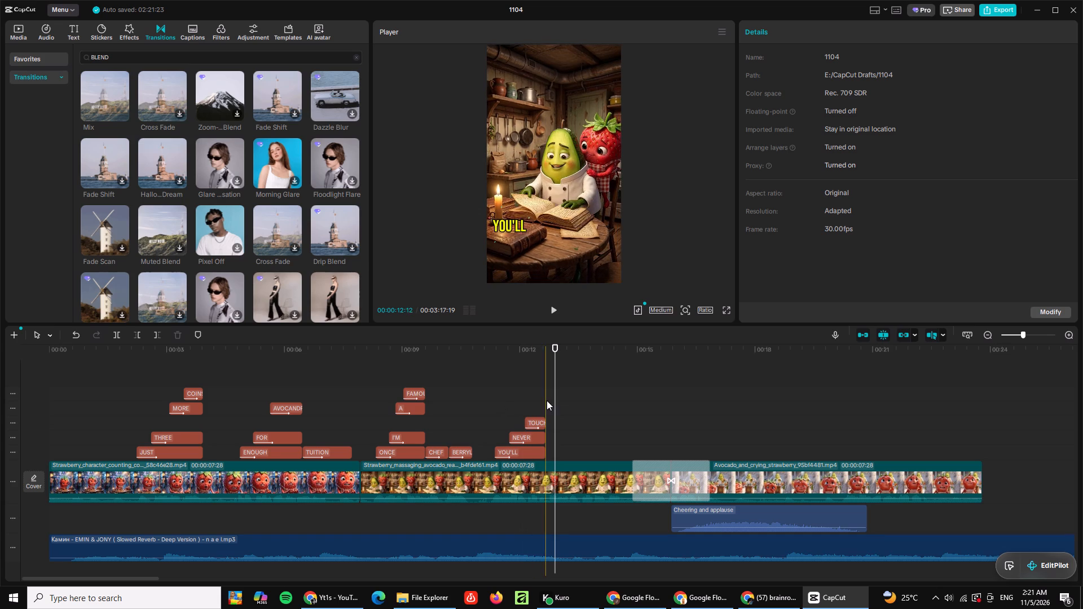
{"action": "left_click", "coordinate": [553, 399]}
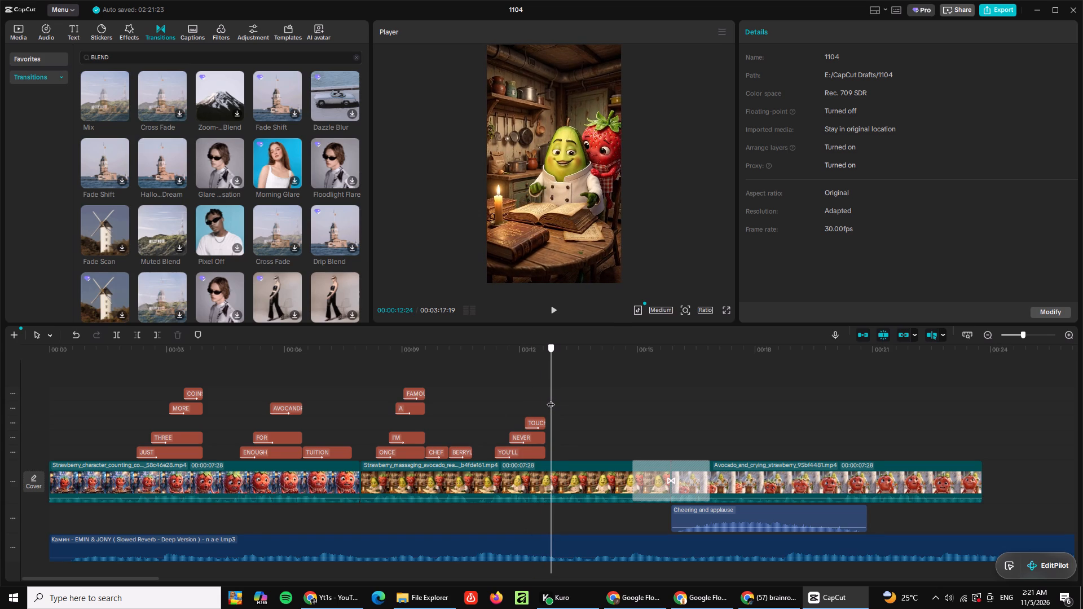
{"action": "key", "text": "ctrl+v"}
{"action": "left_click", "coordinate": [481, 399]}
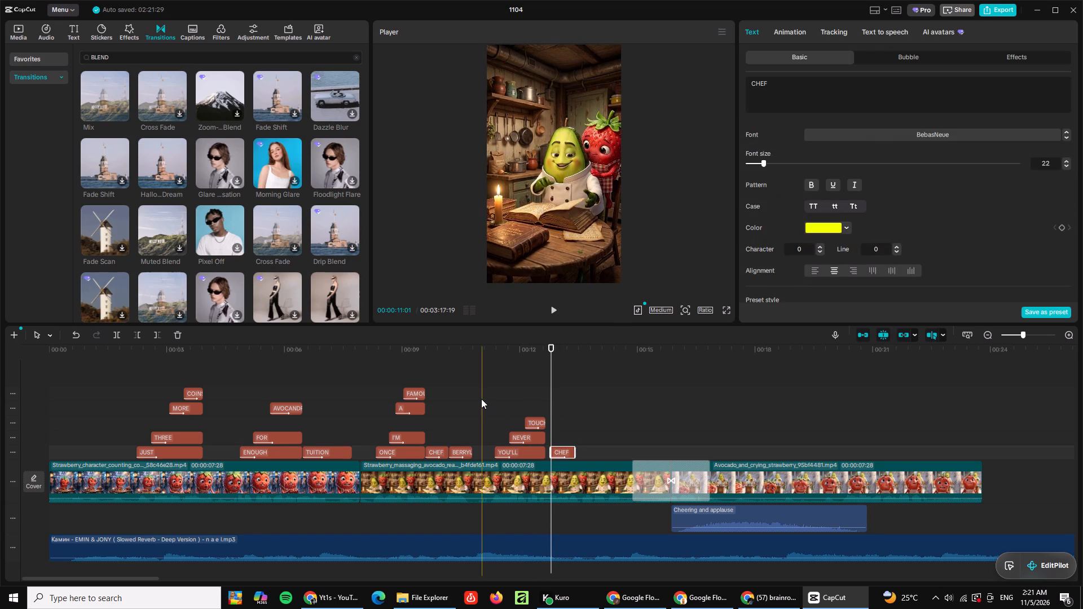
{"action": "left_click", "coordinate": [556, 307]}
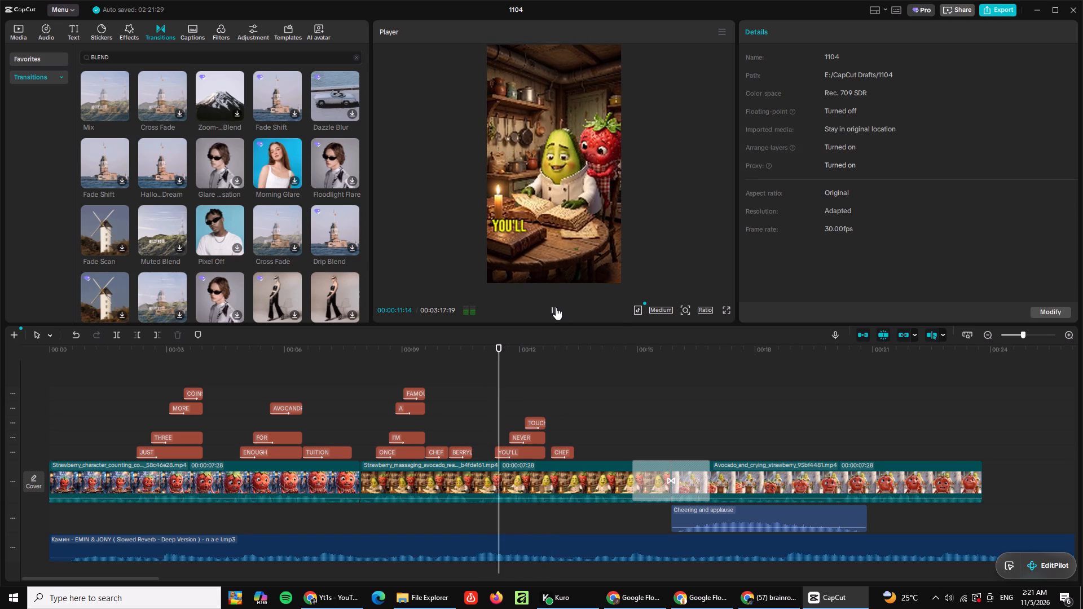
{"action": "left_click", "coordinate": [556, 307]}
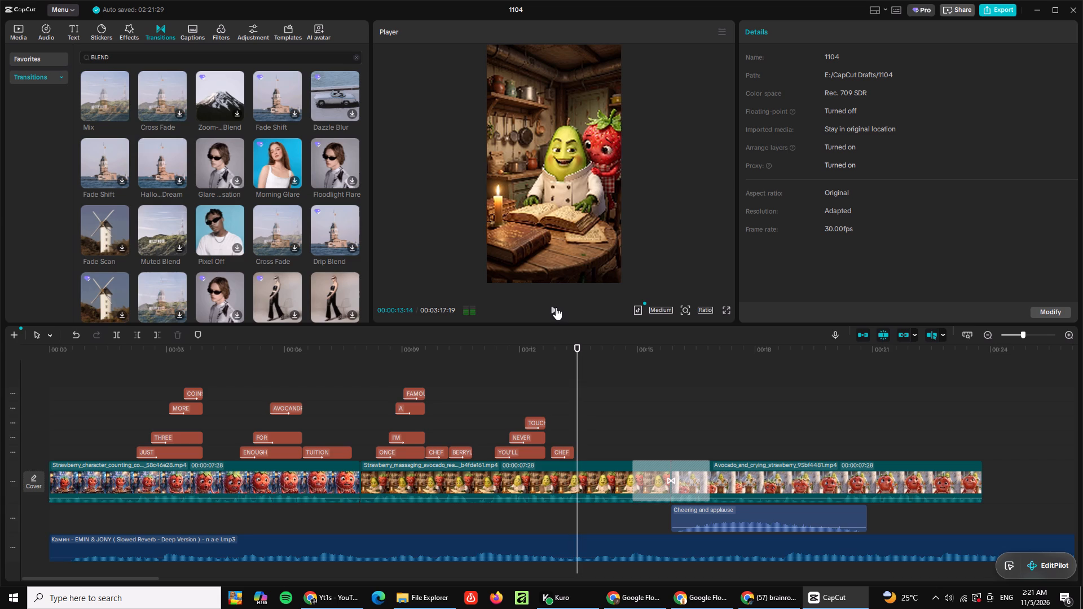
{"action": "left_click", "coordinate": [569, 451]}
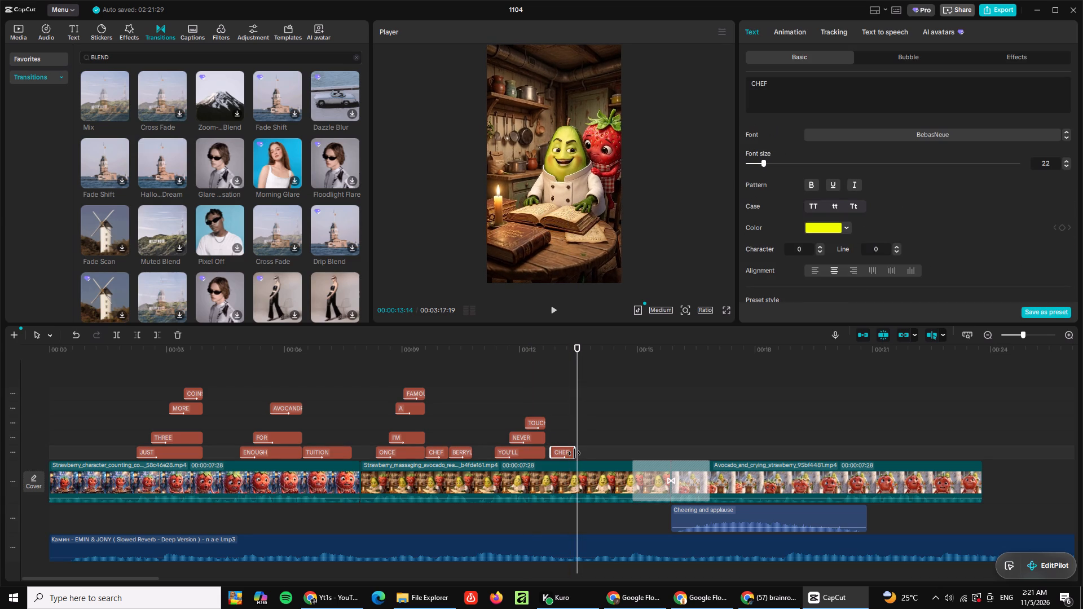
{"action": "left_click_drag", "start_coordinate": [574, 453], "coordinate": [593, 452]}
Find the following word by playback, paste another CHEF caption at about 00:00:13:05 above the previous one and extend it slightly.
{"action": "left_click", "coordinate": [545, 426]}
{"action": "key", "text": "space"}
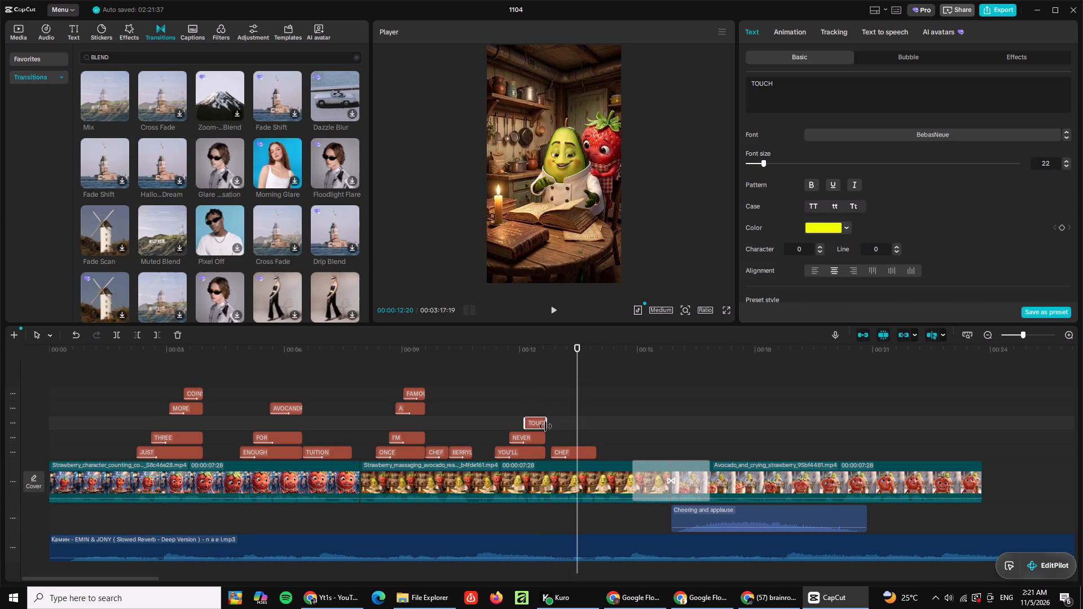
{"action": "left_click", "coordinate": [557, 422]}
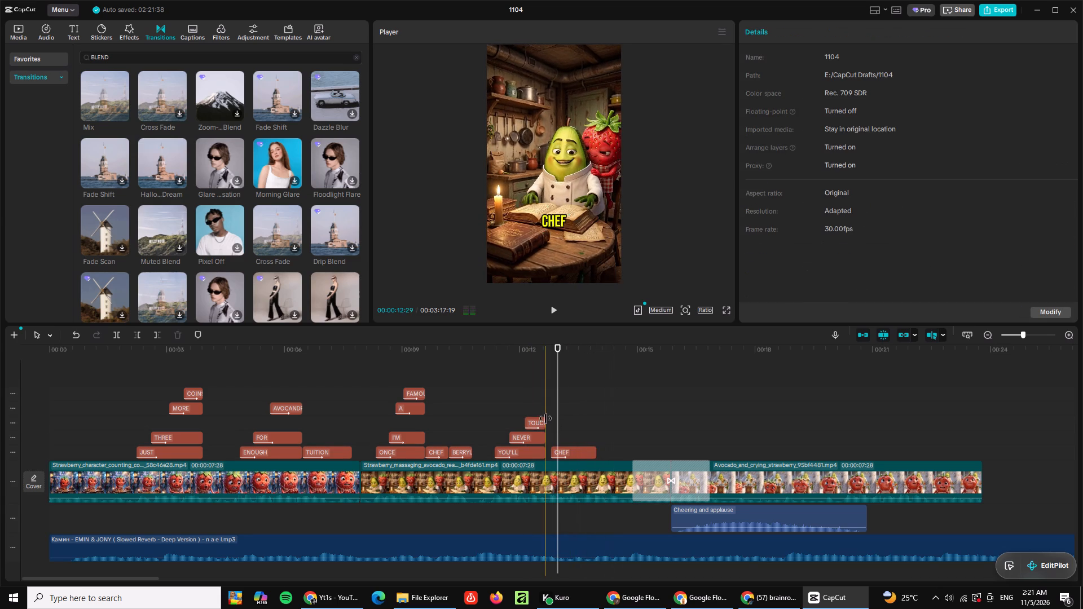
{"action": "left_click", "coordinate": [552, 418]}
{"action": "key", "text": "space"}
{"action": "key", "text": "space"}
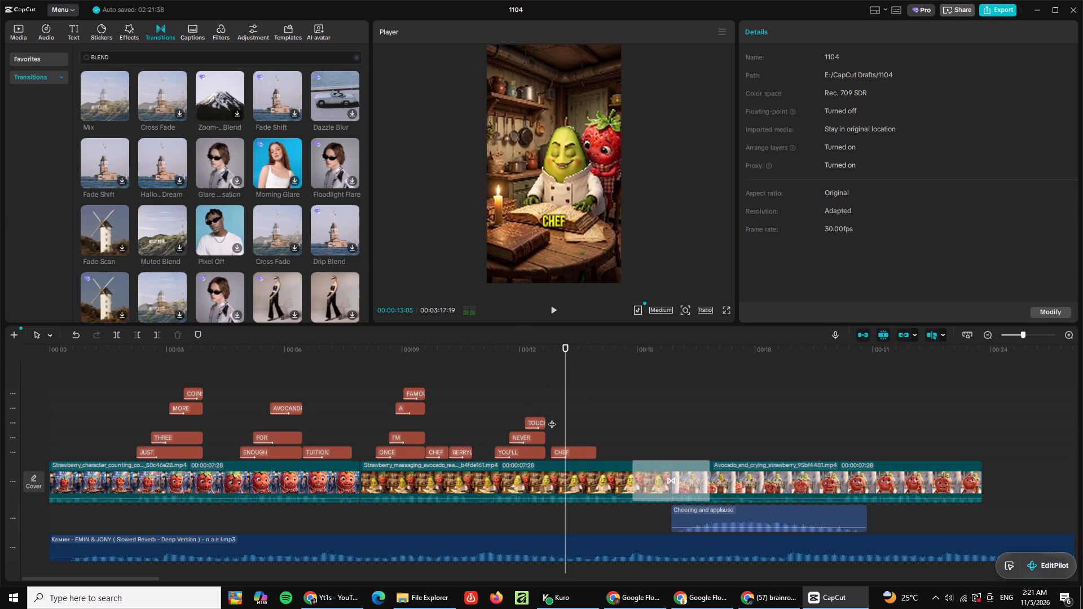
{"action": "left_click", "coordinate": [569, 452]}
{"action": "left_click", "coordinate": [565, 434]}
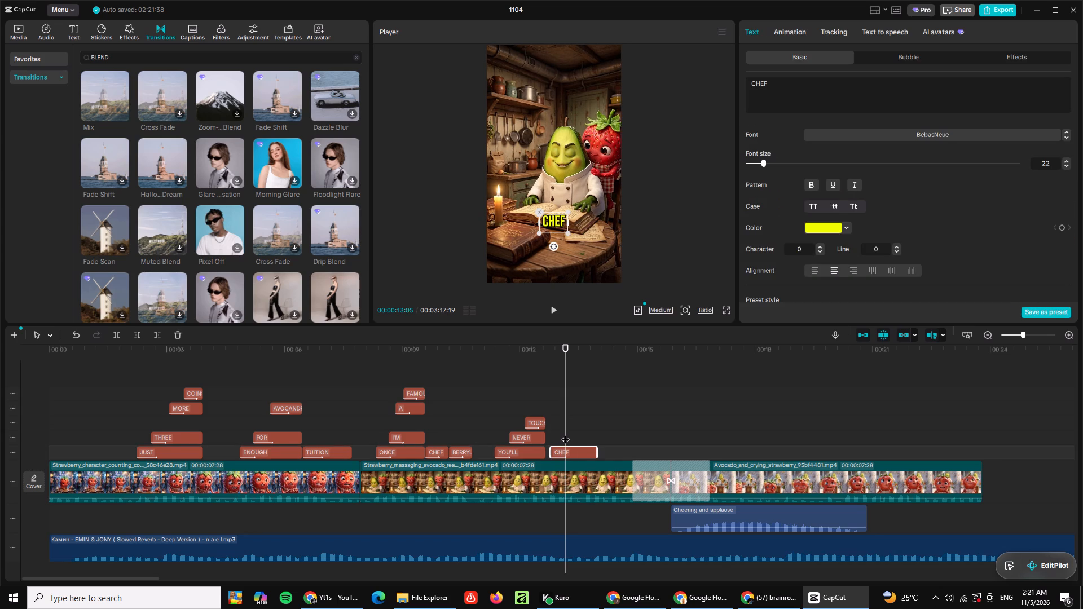
{"action": "key", "text": "ctrl+v"}
{"action": "left_click", "coordinate": [565, 449]}
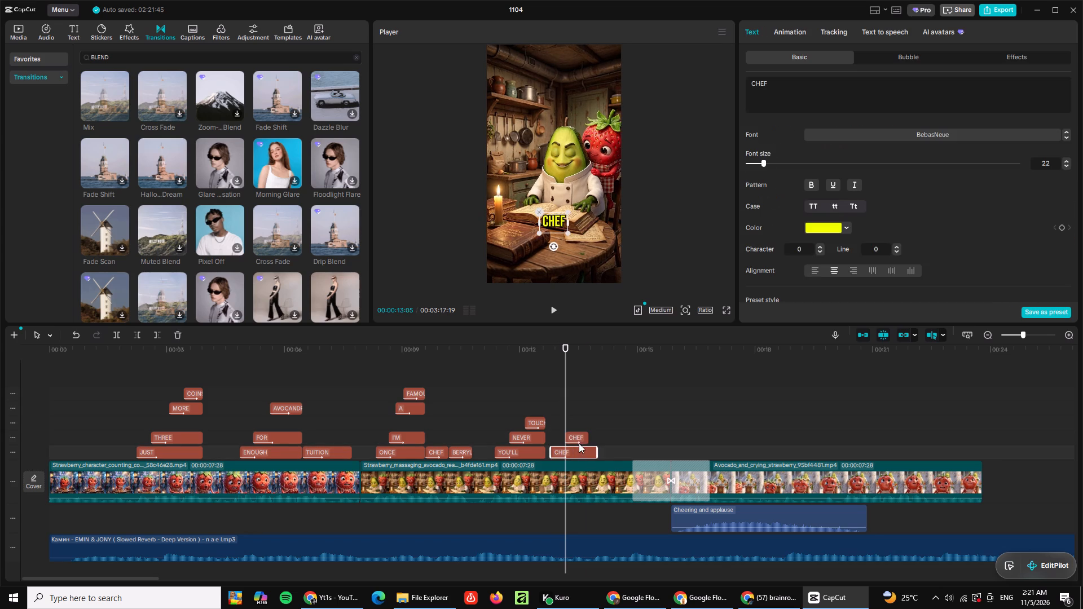
{"action": "left_click", "coordinate": [588, 437]}
{"action": "left_click", "coordinate": [588, 437]}
Change the lower CHEF caption, starting at about 00:00:12:24, to DIRTY.
{"action": "left_click", "coordinate": [588, 457]}
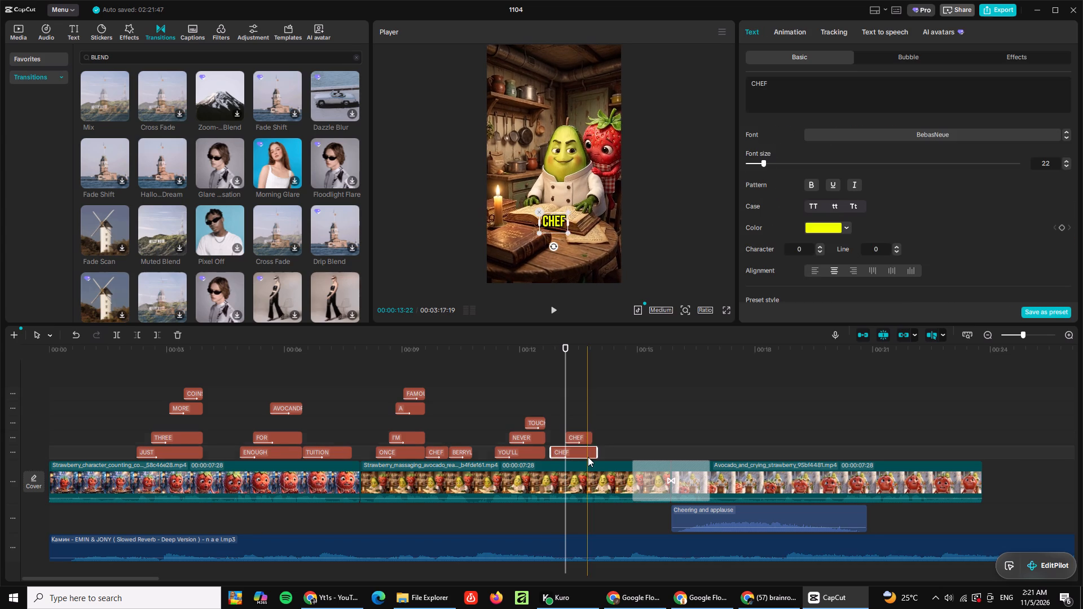
{"action": "double_click", "coordinate": [789, 92]}
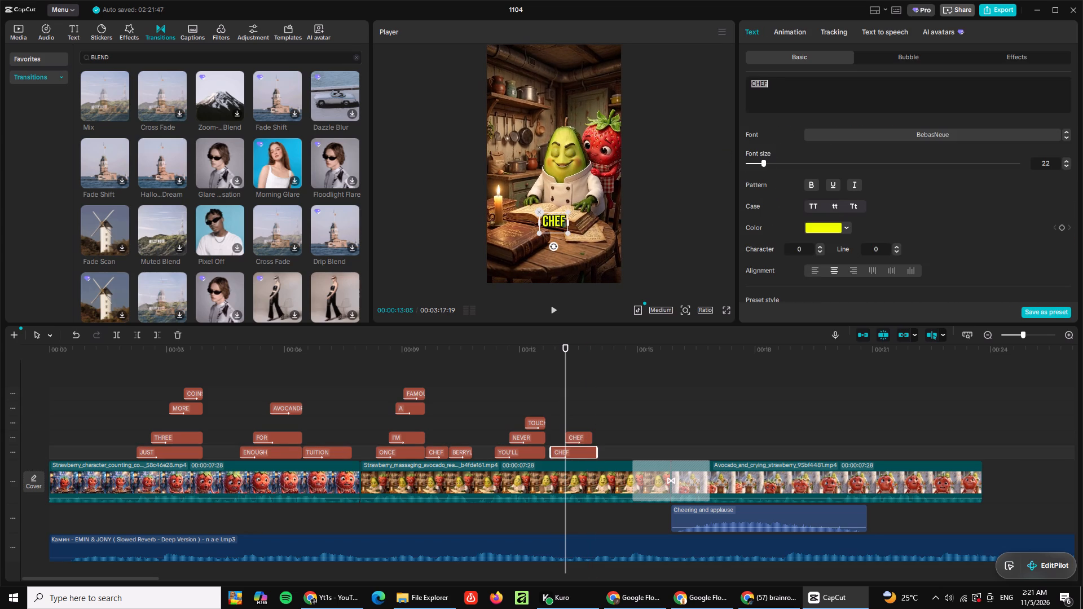
{"action": "type", "text": "DIRTY"}
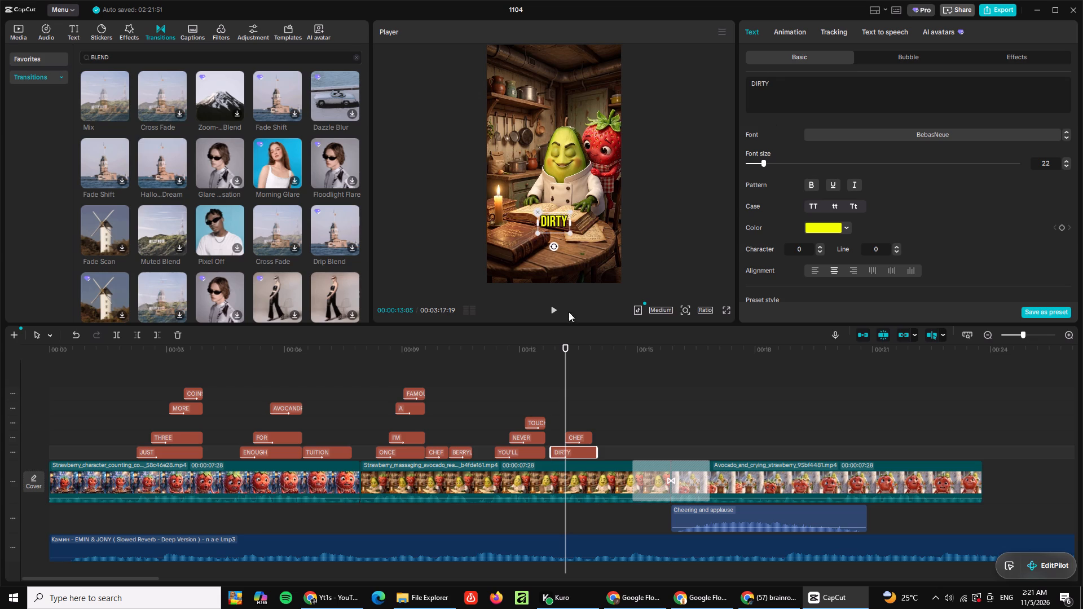
Separate the overlapping captions in the video frame, placing DIRTY toward the frame's left side and CHEF below it.
{"action": "left_click", "coordinate": [578, 399]}
{"action": "left_click", "coordinate": [578, 433]}
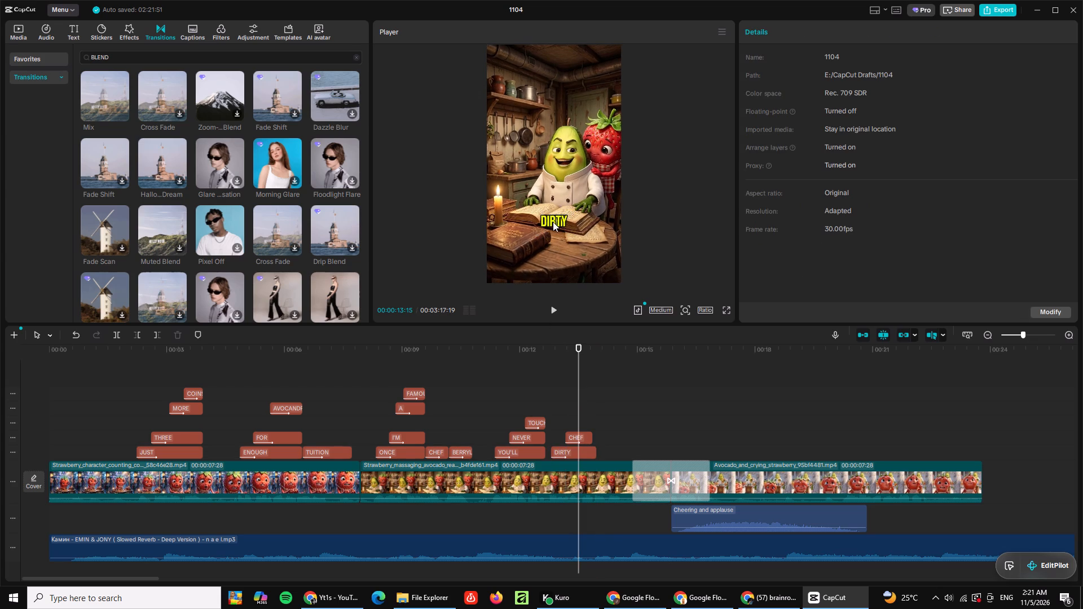
{"action": "left_click_drag", "start_coordinate": [553, 219], "coordinate": [521, 222]}
{"action": "left_click", "coordinate": [554, 218]}
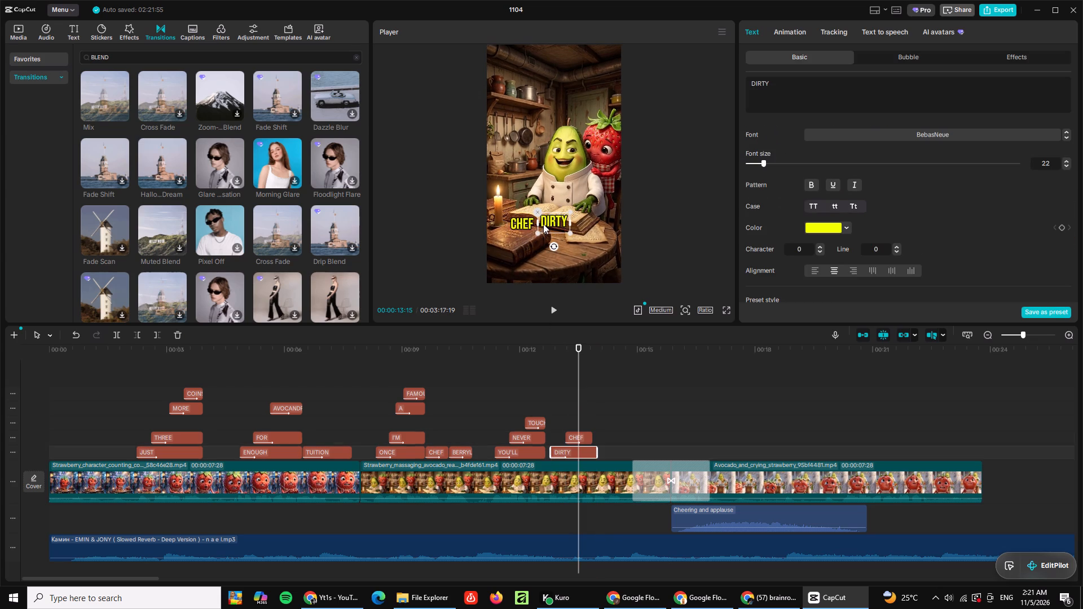
{"action": "left_click", "coordinate": [524, 221]}
{"action": "left_click_drag", "start_coordinate": [524, 221], "coordinate": [539, 230]}
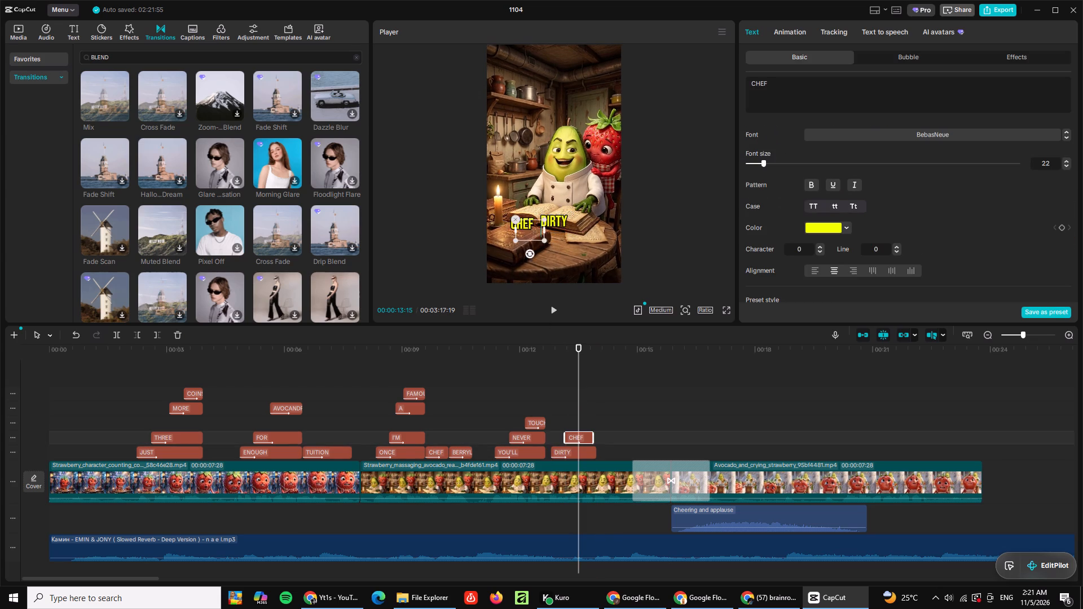
{"action": "left_click_drag", "start_coordinate": [539, 230], "coordinate": [558, 240]}
{"action": "left_click", "coordinate": [552, 217]}
{"action": "left_click_drag", "start_coordinate": [555, 217], "coordinate": [512, 219]}
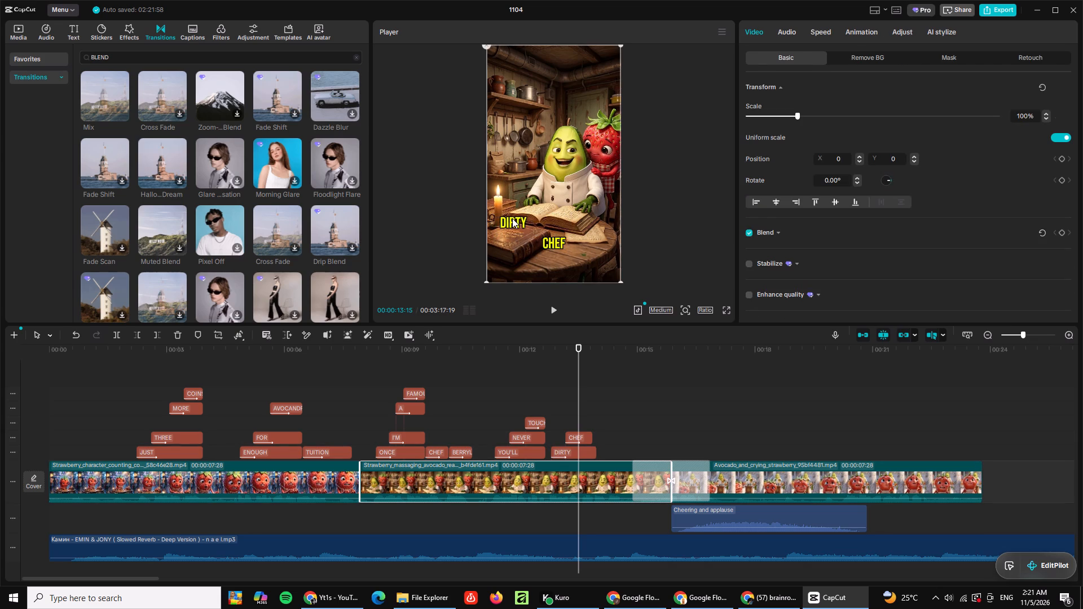
{"action": "left_click_drag", "start_coordinate": [512, 219], "coordinate": [512, 218]}
Change the CHEF caption above DIRTY on the timeline to STREET and place it beside DIRTY on the same line in the frame.
{"action": "left_click", "coordinate": [573, 439]}
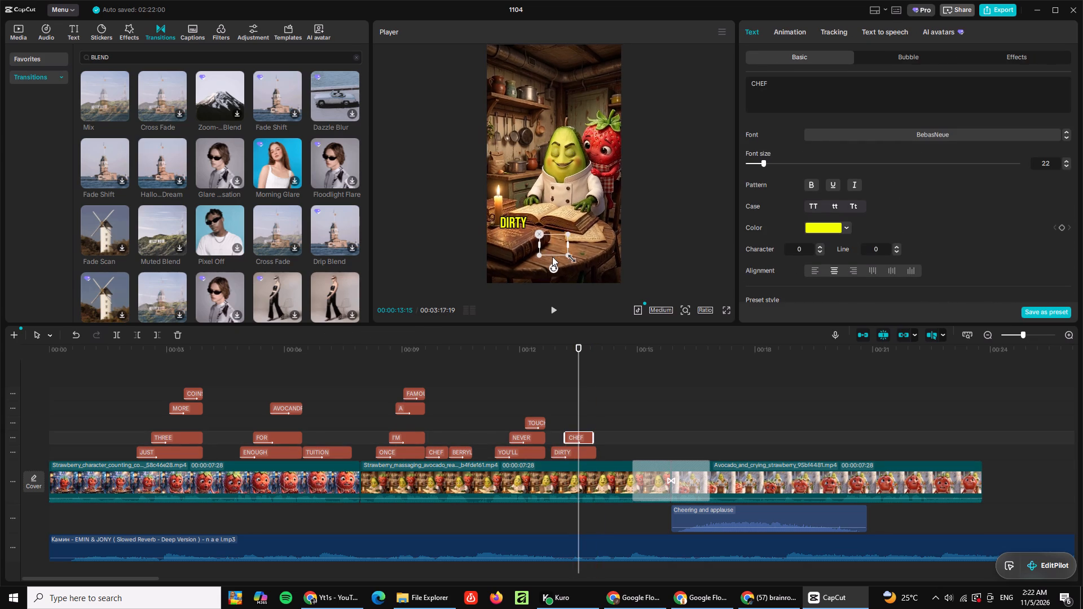
{"action": "double_click", "coordinate": [829, 93]}
{"action": "type", "text": "STREET"}
{"action": "left_click", "coordinate": [686, 227]}
{"action": "left_click", "coordinate": [543, 242]}
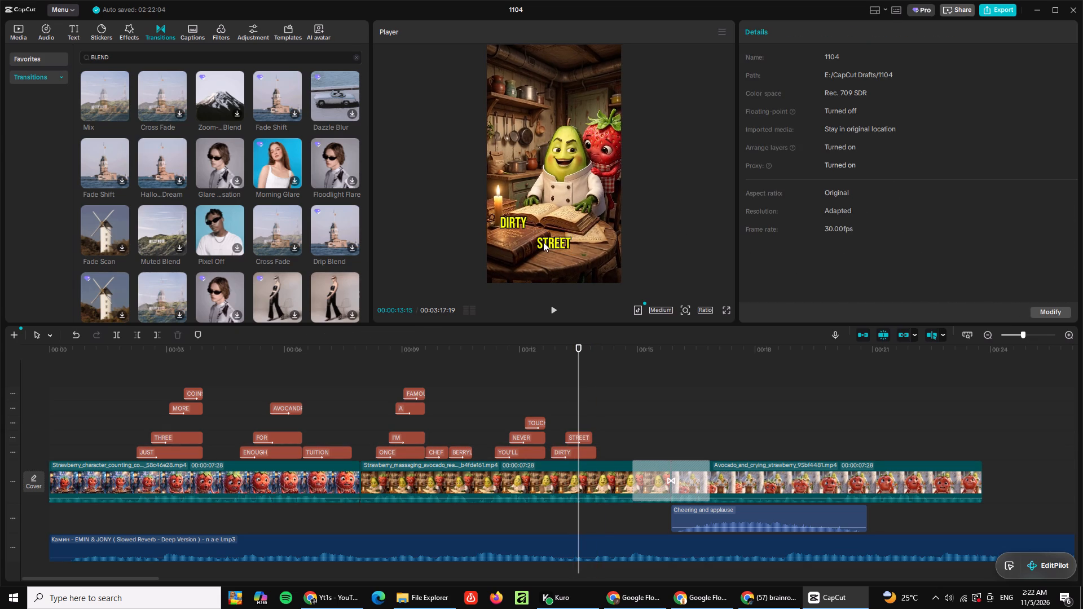
{"action": "left_click_drag", "start_coordinate": [553, 240], "coordinate": [547, 220]}
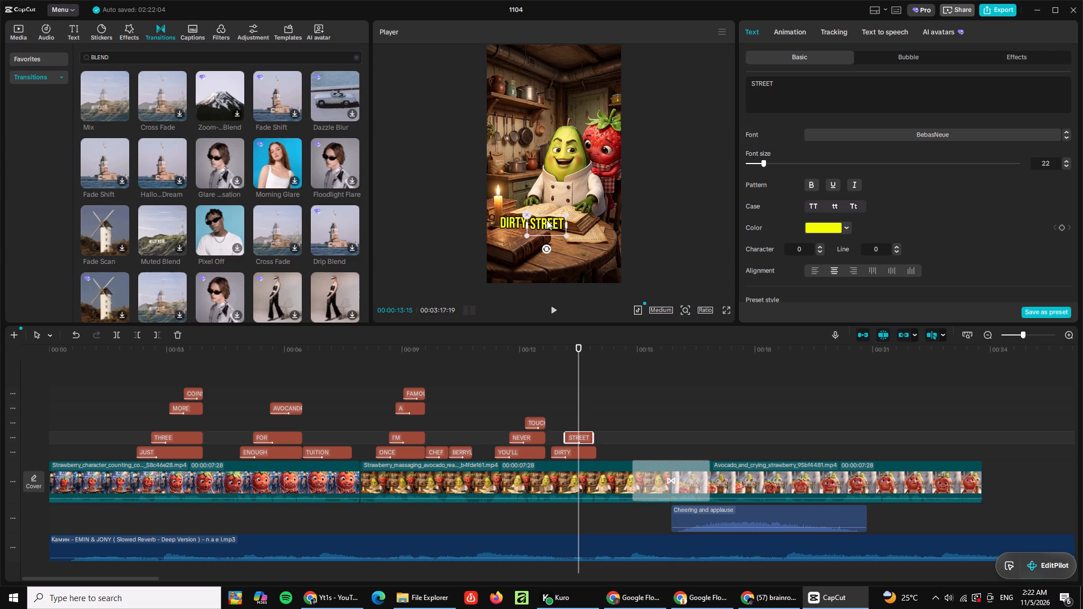
{"action": "left_click_drag", "start_coordinate": [547, 220], "coordinate": [545, 222]}
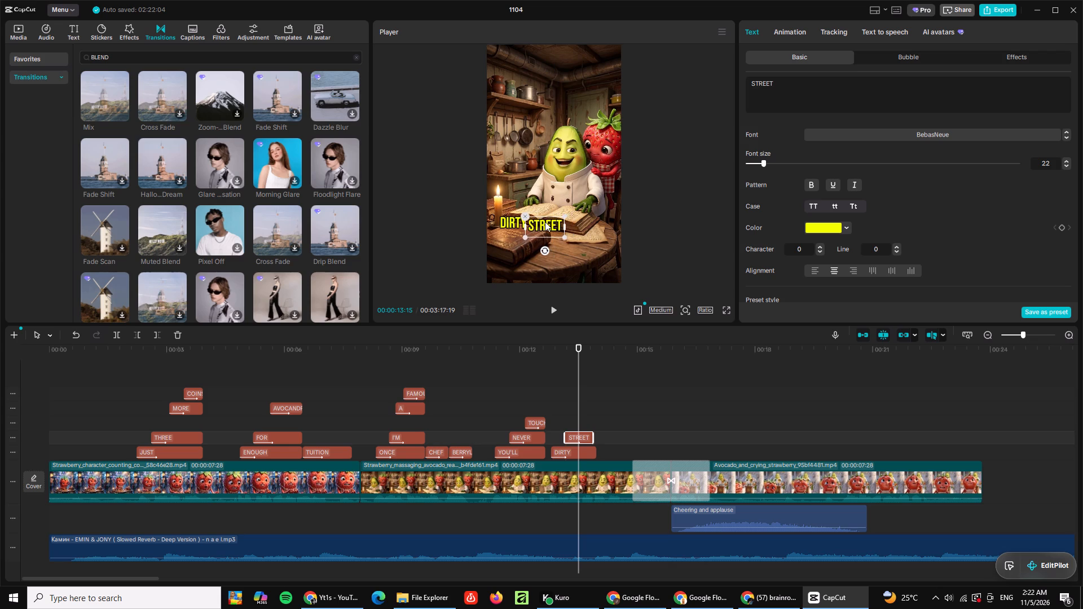
{"action": "left_click_drag", "start_coordinate": [545, 222], "coordinate": [548, 219]}
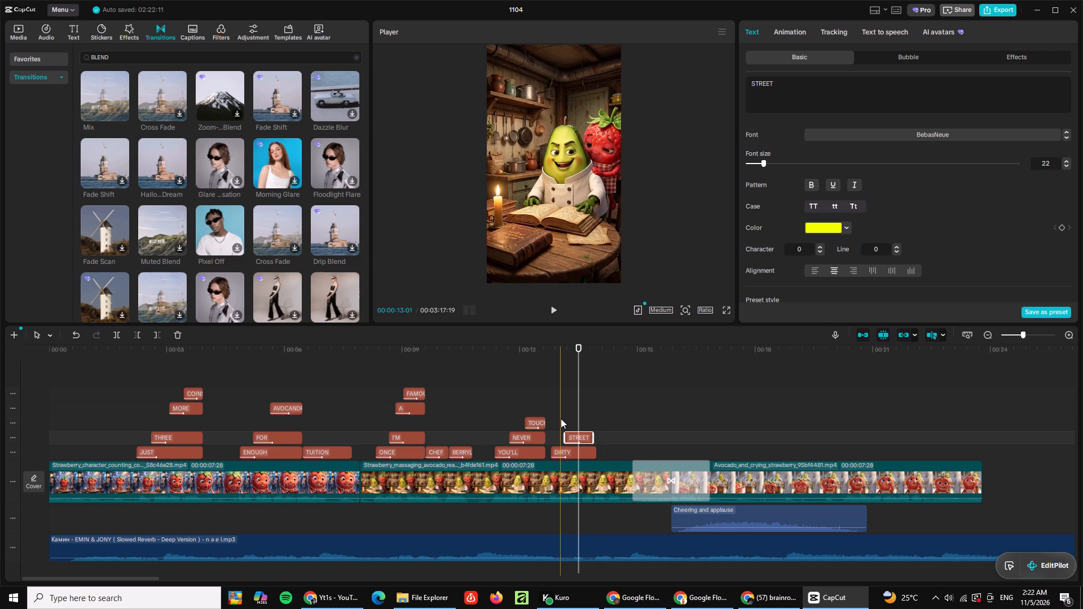
Find the next spoken word by playback, paste another CHEF caption near 00:00:13:19 and move it to the track above STREET.
{"action": "left_click", "coordinate": [553, 413]}
{"action": "key", "text": "space"}
{"action": "key", "text": "space"}
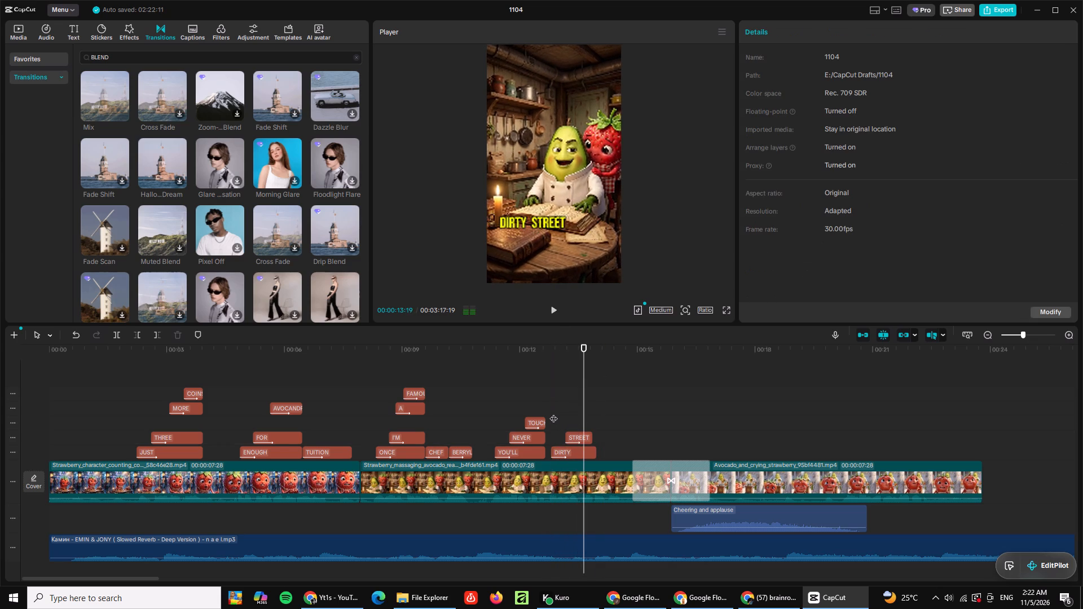
{"action": "key", "text": "ctrl+v"}
{"action": "left_click_drag", "start_coordinate": [585, 451], "coordinate": [586, 425]}
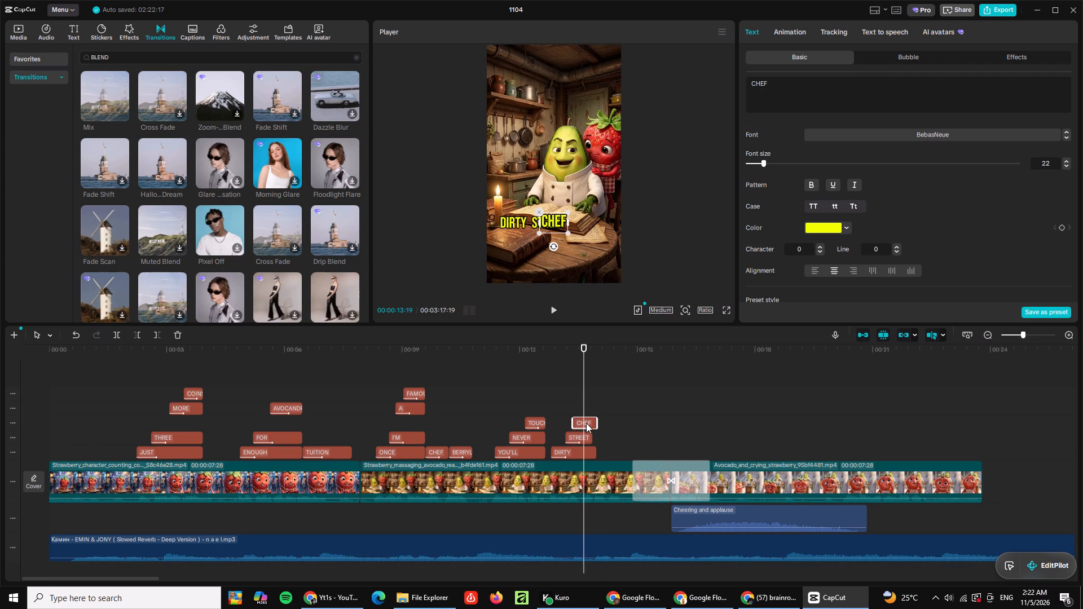
Change the new CHEF caption to COPPER and place it just after STREET on the same line in the frame.
{"action": "left_click", "coordinate": [585, 421]}
{"action": "double_click", "coordinate": [825, 87]}
{"action": "type", "text": "COPPER"}
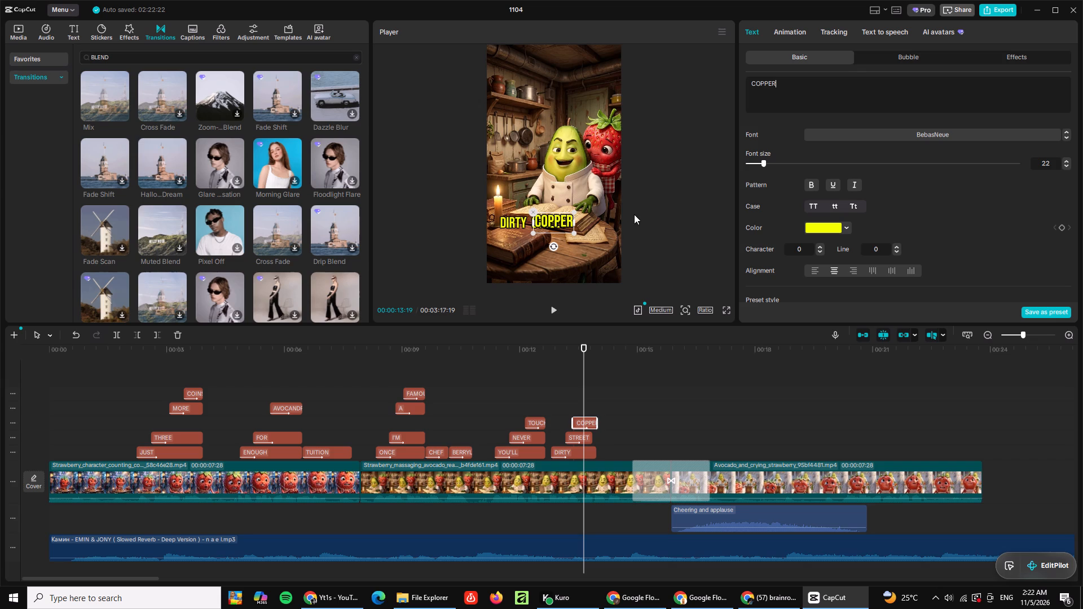
{"action": "left_click", "coordinate": [681, 231]}
{"action": "left_click", "coordinate": [556, 218]}
{"action": "left_click_drag", "start_coordinate": [560, 220], "coordinate": [594, 223]}
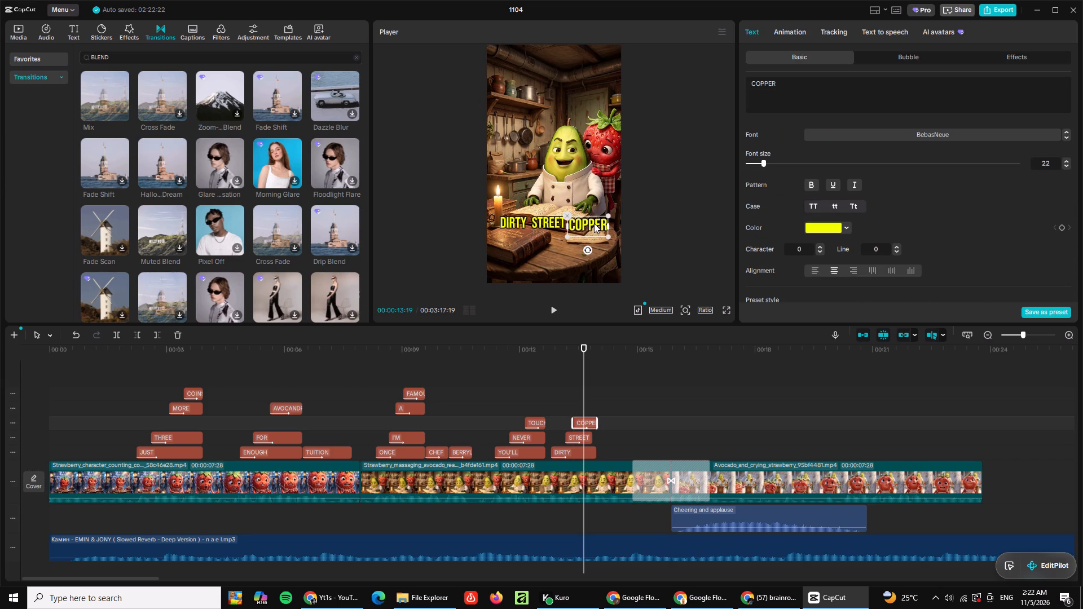
{"action": "left_click_drag", "start_coordinate": [594, 223], "coordinate": [595, 221]}
Replay the phrase and align the ends of the STREET and DIRTY captions with COPPER at about 00:00:14:00.
{"action": "left_click", "coordinate": [553, 405]}
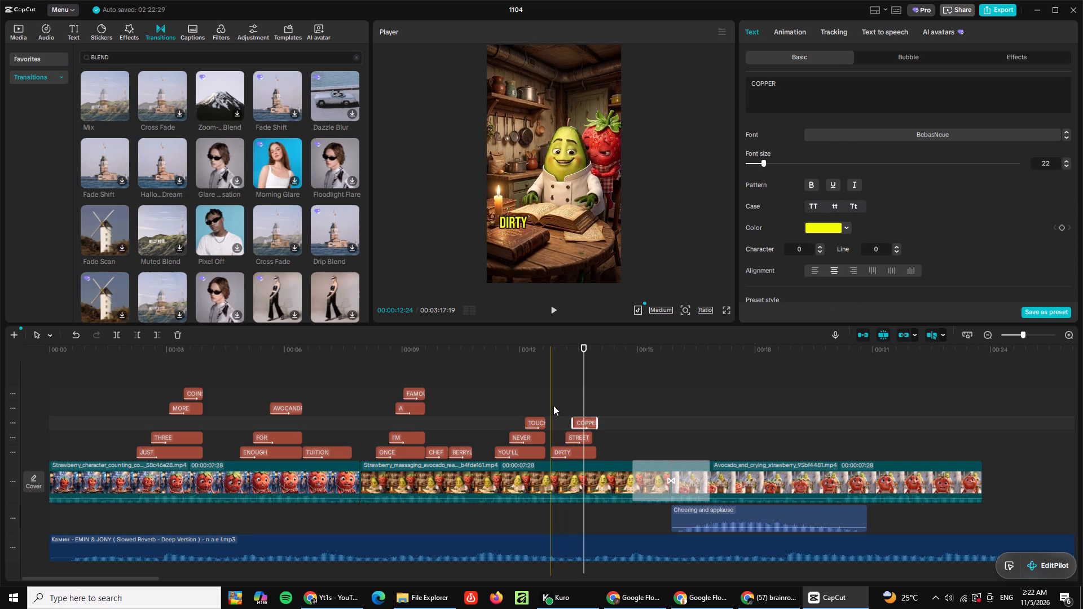
{"action": "key", "text": "space"}
{"action": "key", "text": "space"}
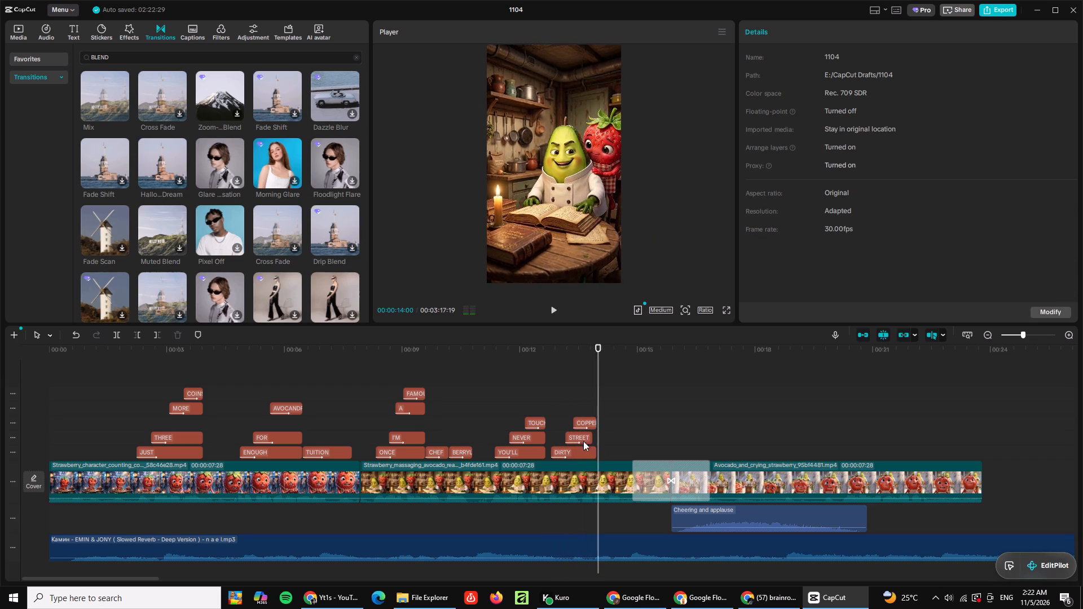
{"action": "left_click", "coordinate": [588, 438]}
{"action": "left_click", "coordinate": [595, 439]}
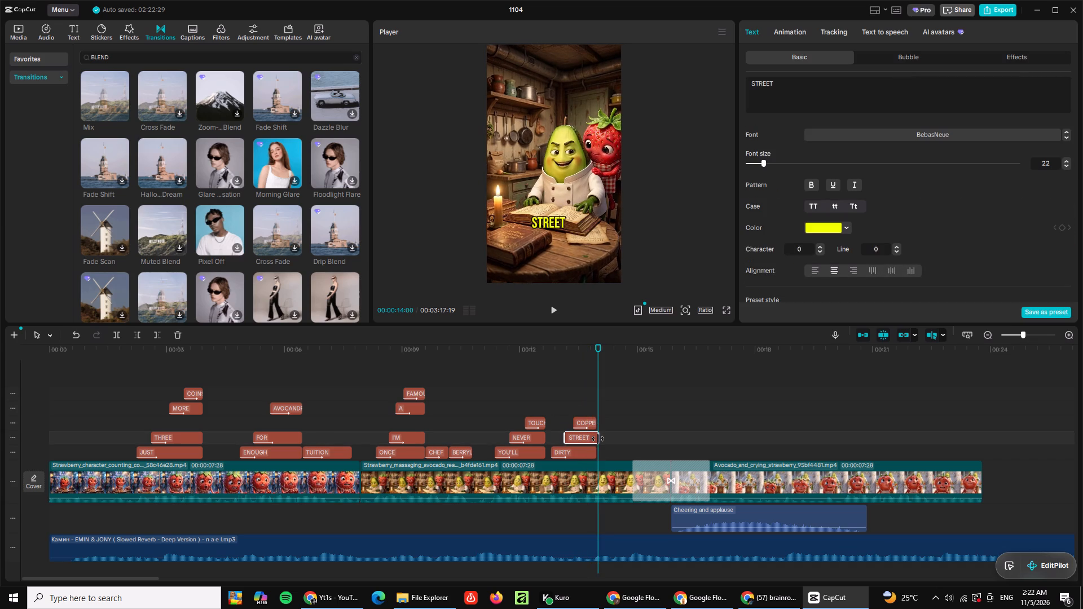
{"action": "left_click", "coordinate": [593, 450]}
{"action": "left_click", "coordinate": [596, 455]}
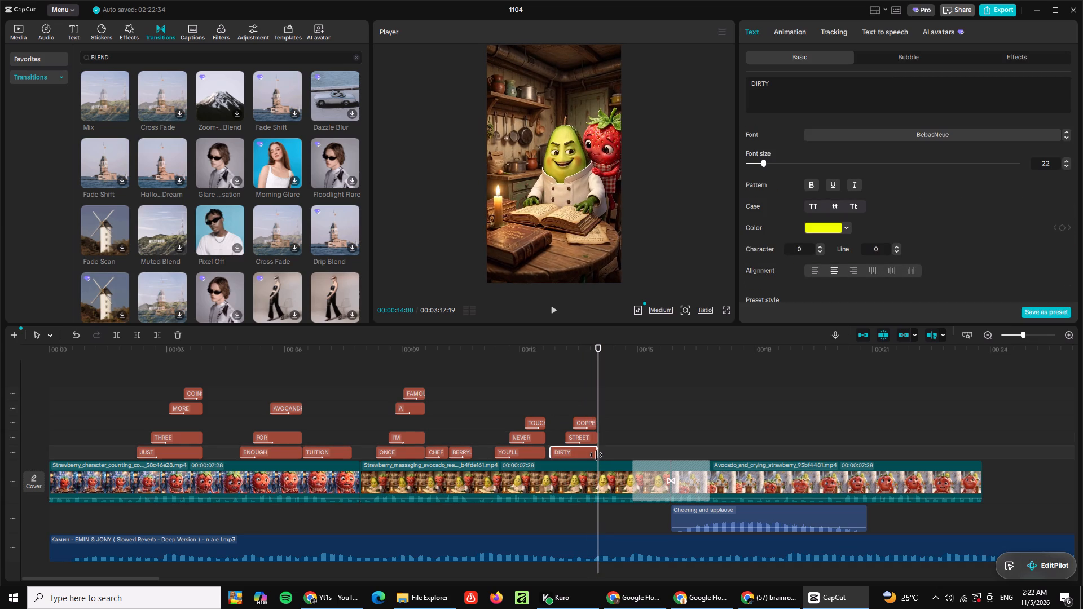
Paste a caption at about 00:00:14:03, after DIRTY, and change its text to AGAIN.
{"action": "left_click", "coordinate": [611, 427]}
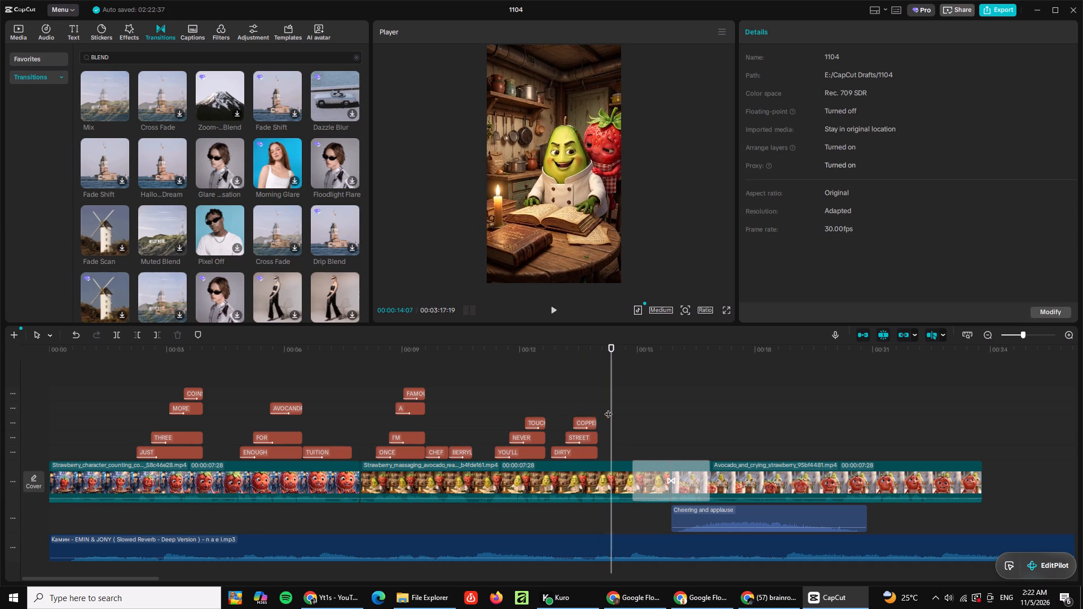
{"action": "left_click_drag", "start_coordinate": [611, 408], "coordinate": [602, 408]}
{"action": "key", "text": "ctrl+v"}
{"action": "double_click", "coordinate": [856, 91]}
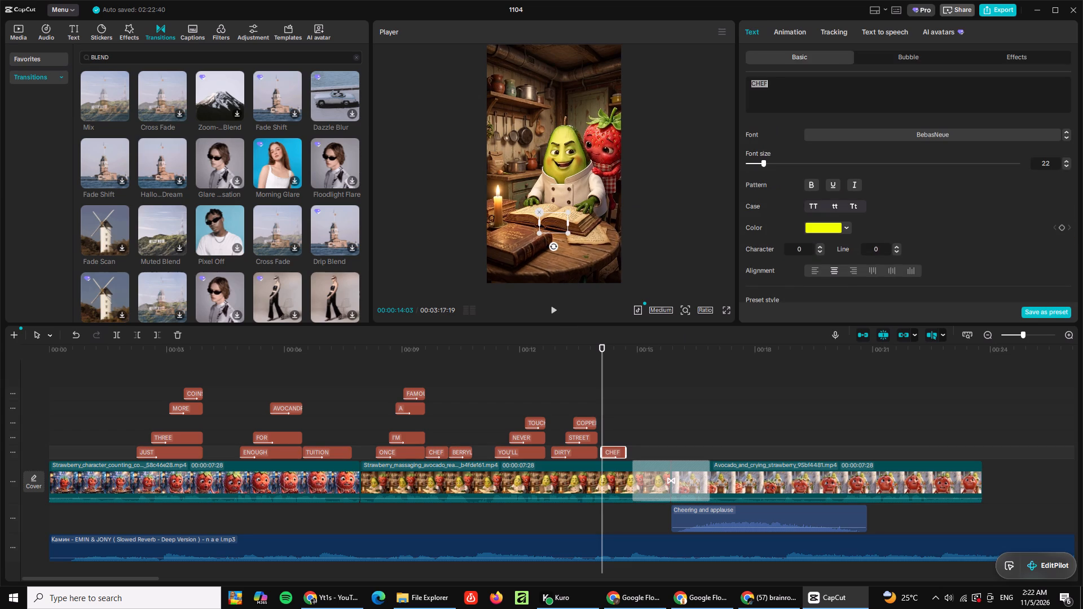
{"action": "type", "text": "AGAIN"}
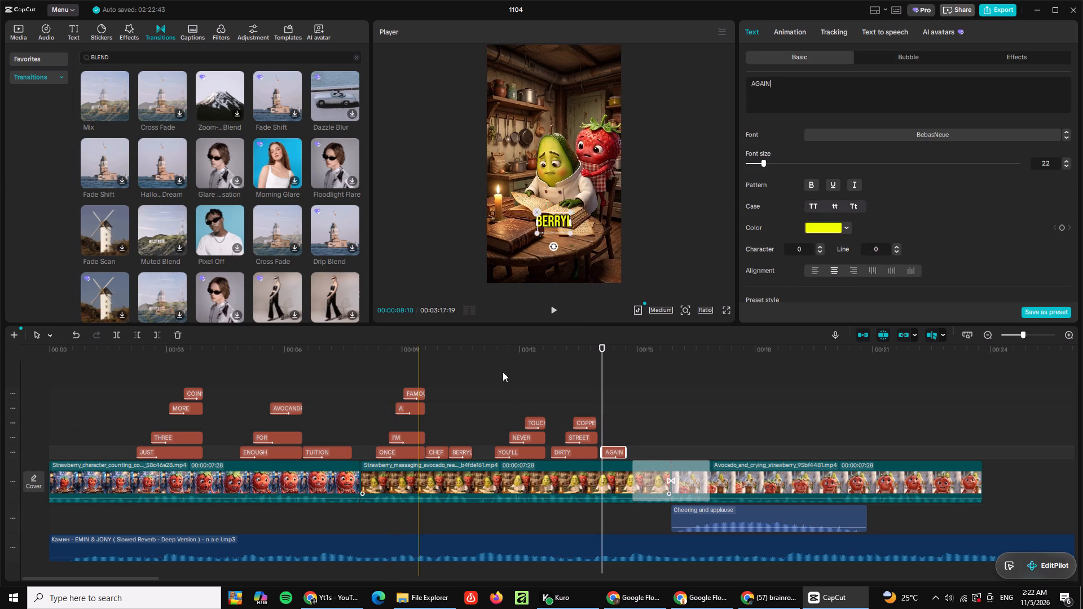
Play back the edited video to review the caption timing, the music and the transition into the third clip.
{"action": "left_click", "coordinate": [513, 354]}
{"action": "key", "text": "space"}
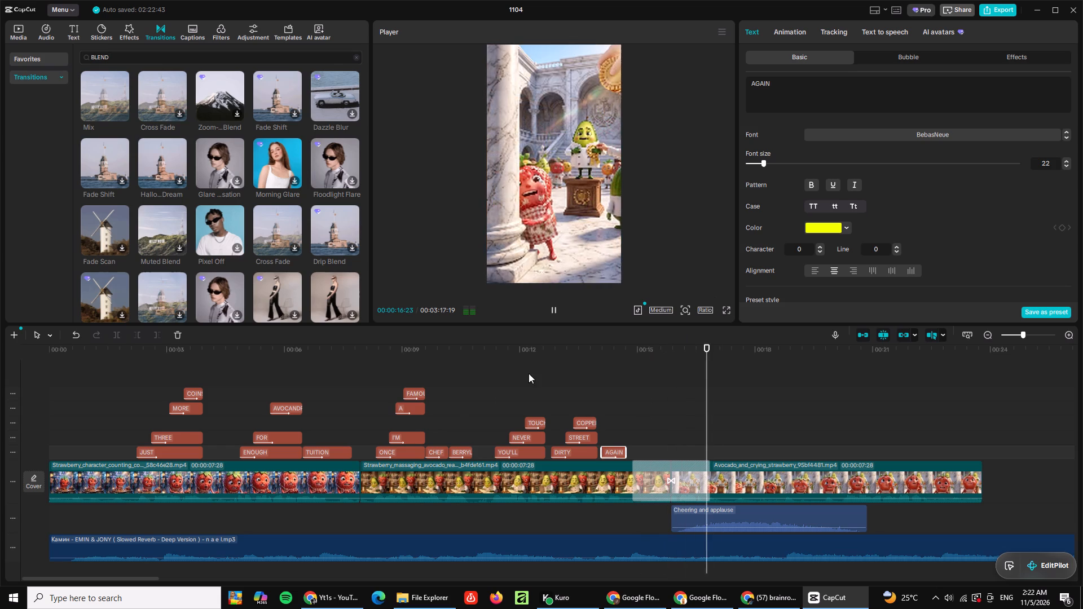
{"action": "left_click", "coordinate": [484, 369]}
{"action": "left_click", "coordinate": [123, 376]}
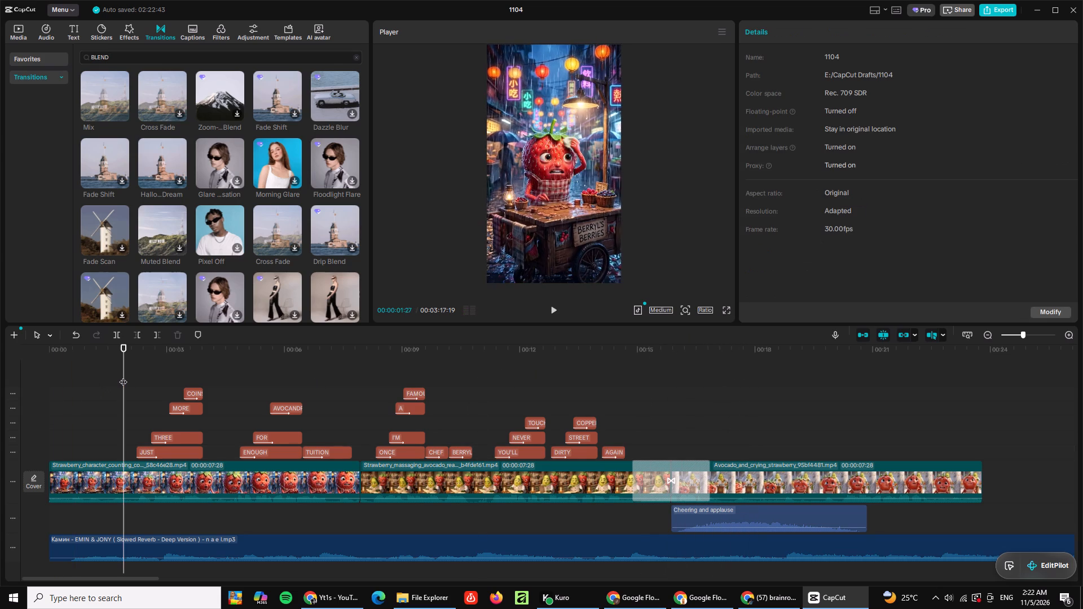
{"action": "key", "text": "space"}
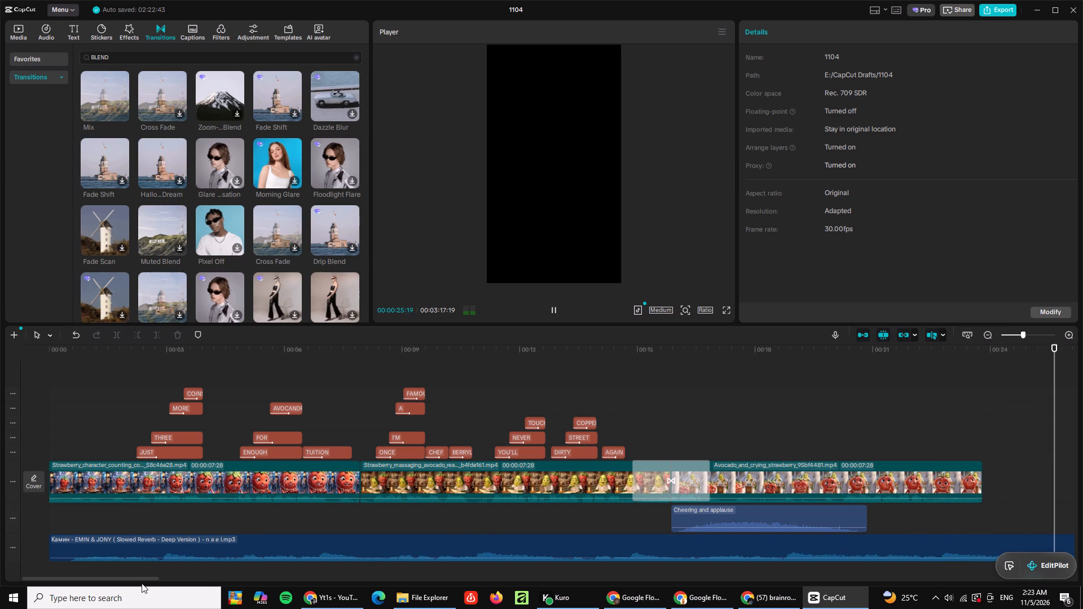
{"action": "left_click_drag", "start_coordinate": [140, 580], "coordinate": [208, 584]}
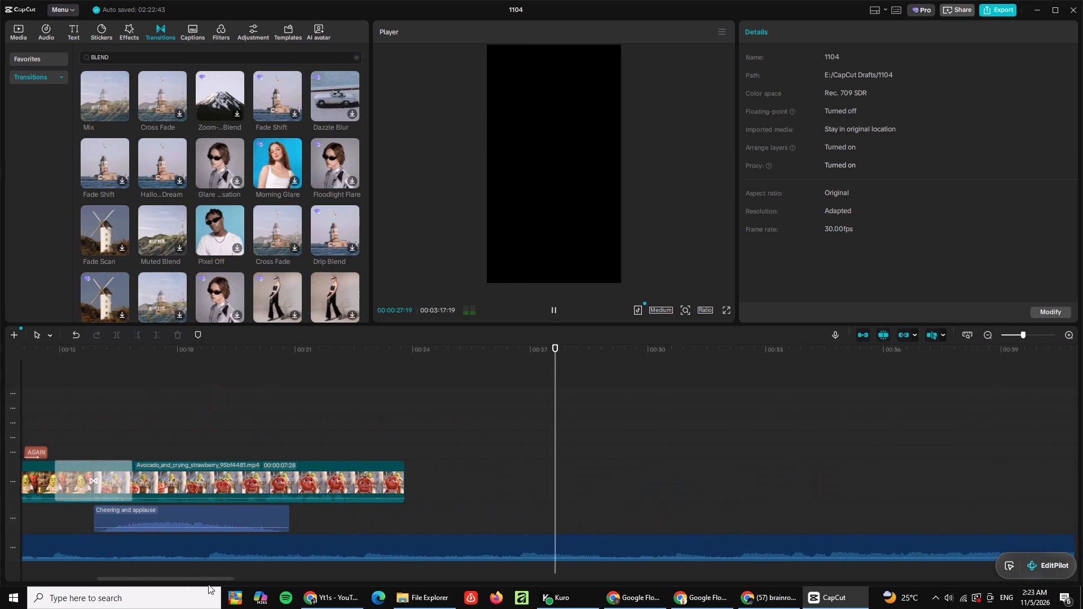
{"action": "left_click_drag", "start_coordinate": [208, 584], "coordinate": [23, 567]}
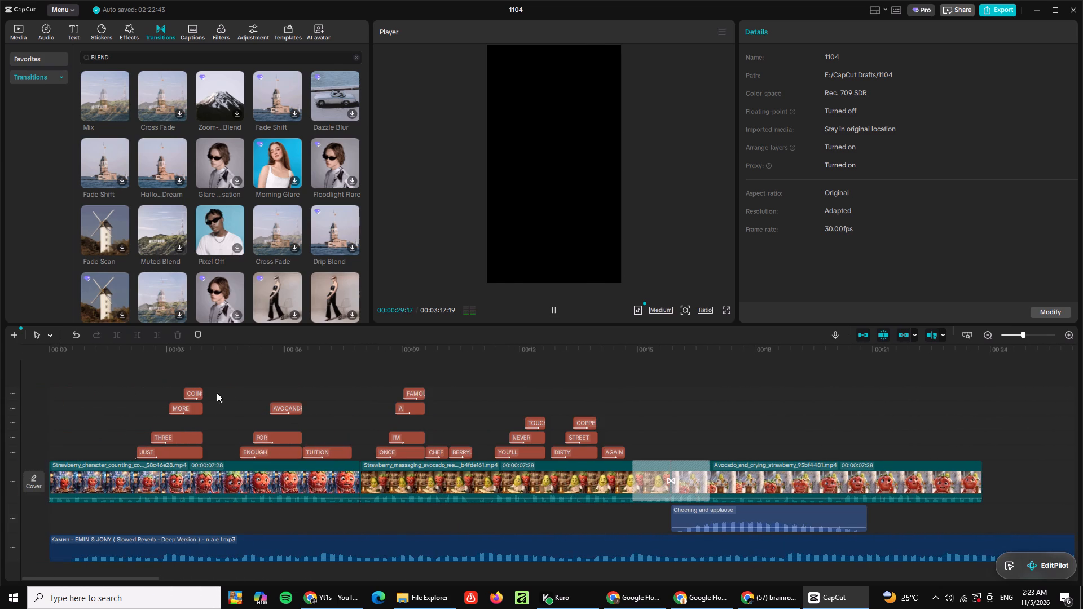
{"action": "left_click", "coordinate": [236, 346]}
{"action": "left_click", "coordinate": [551, 310]}
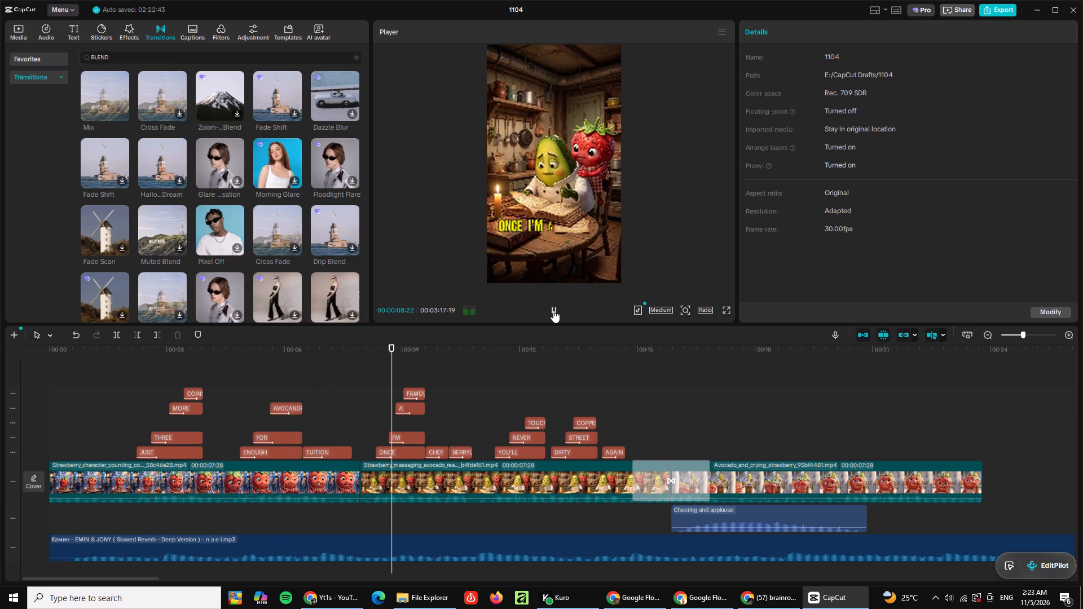
{"action": "left_click", "coordinate": [553, 310]}
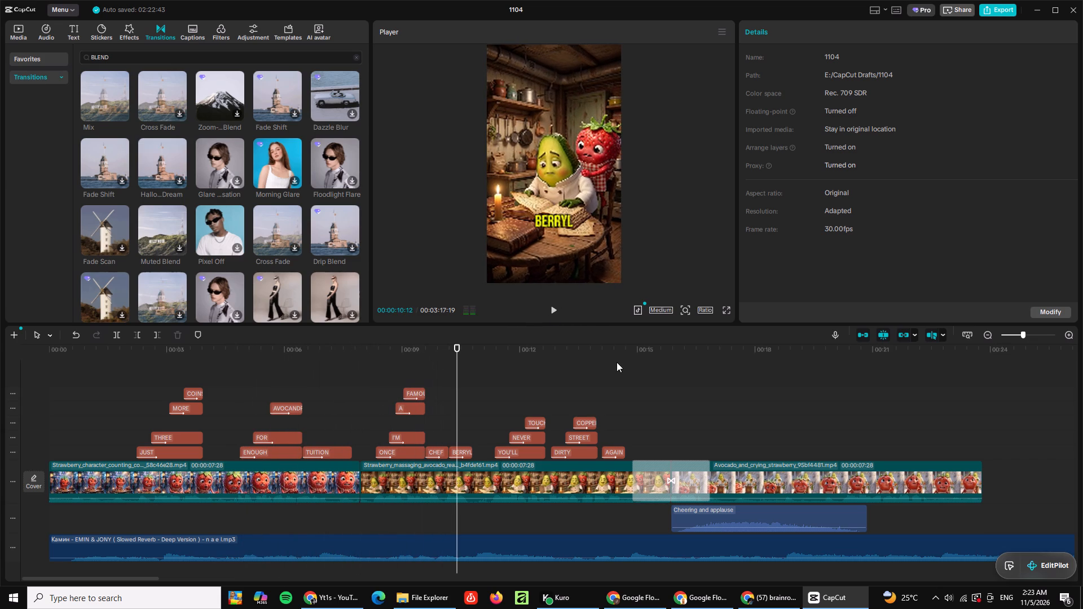
Import Berryl_delivers_wild_berry_tart_1637310b from Downloads and add it after the third clip at 00:00:23:24.
{"action": "left_click", "coordinate": [983, 433]}
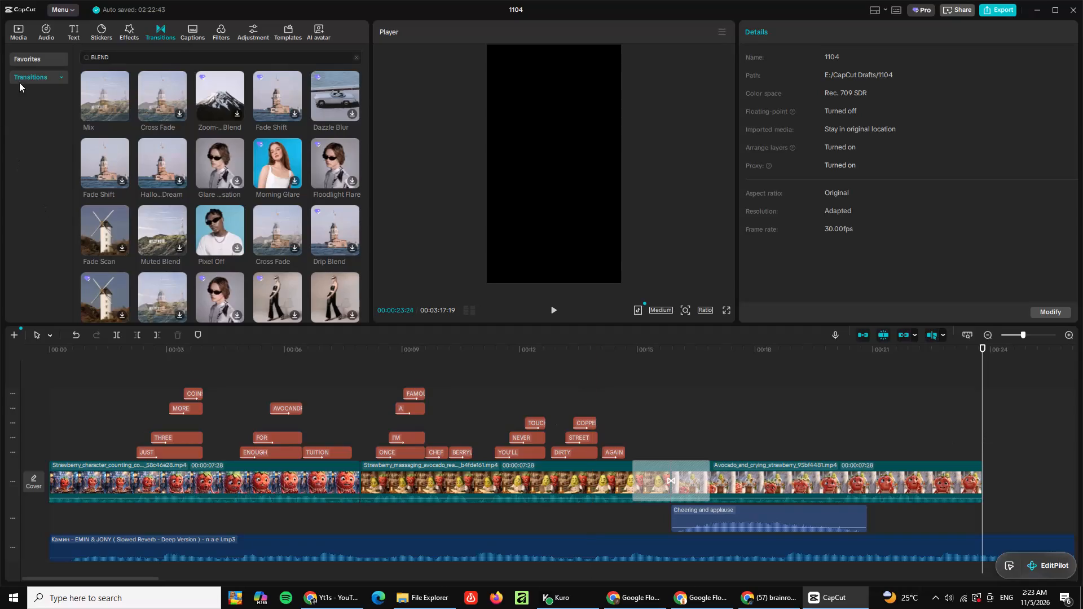
{"action": "left_click", "coordinate": [26, 32]}
{"action": "left_click", "coordinate": [103, 59]}
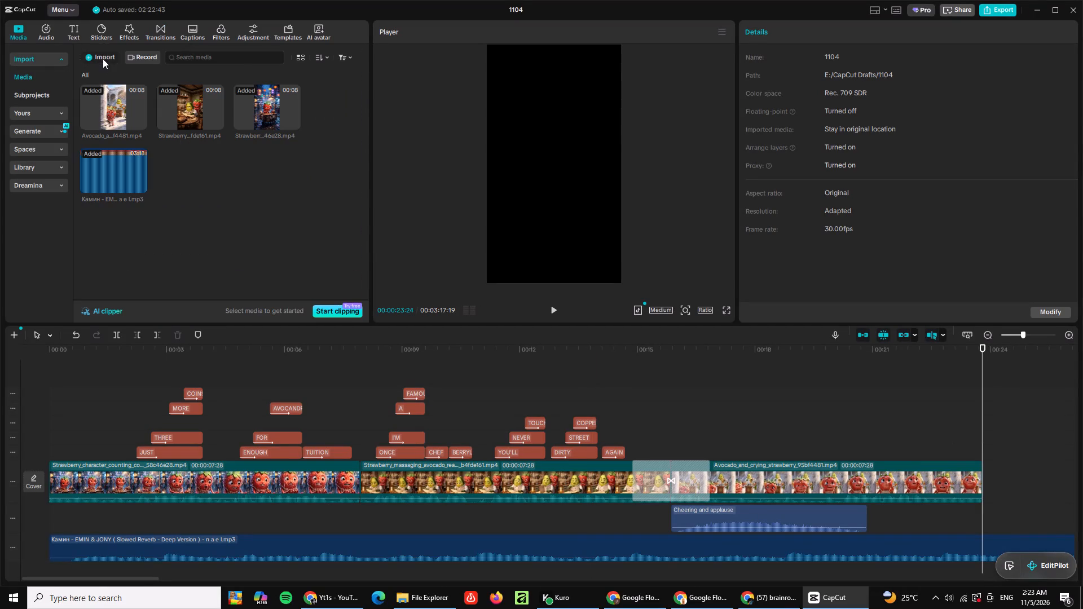
{"action": "left_click", "coordinate": [135, 85]}
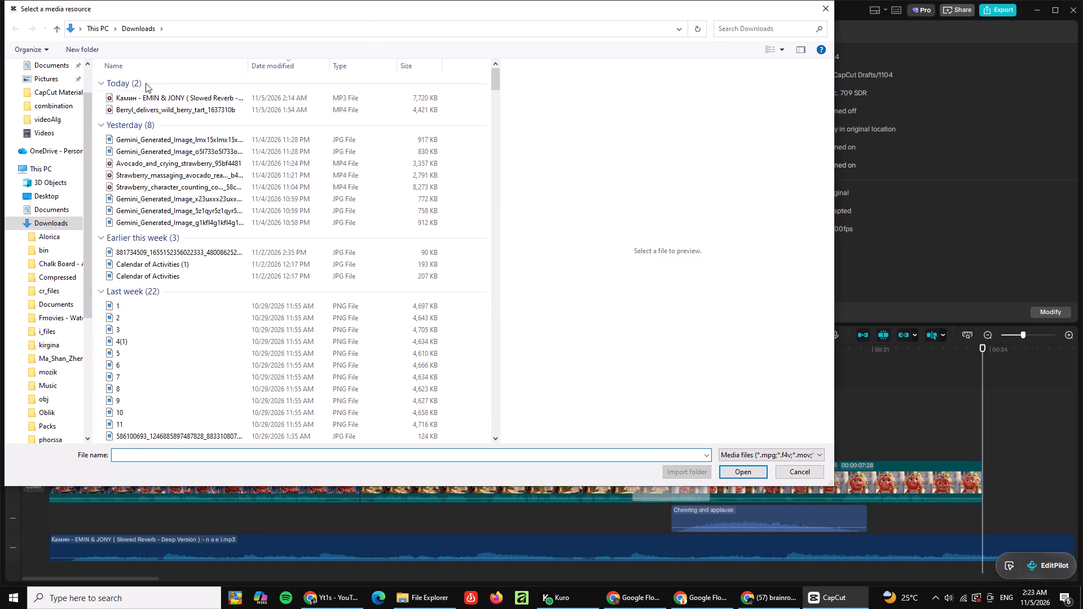
{"action": "left_click", "coordinate": [158, 114]}
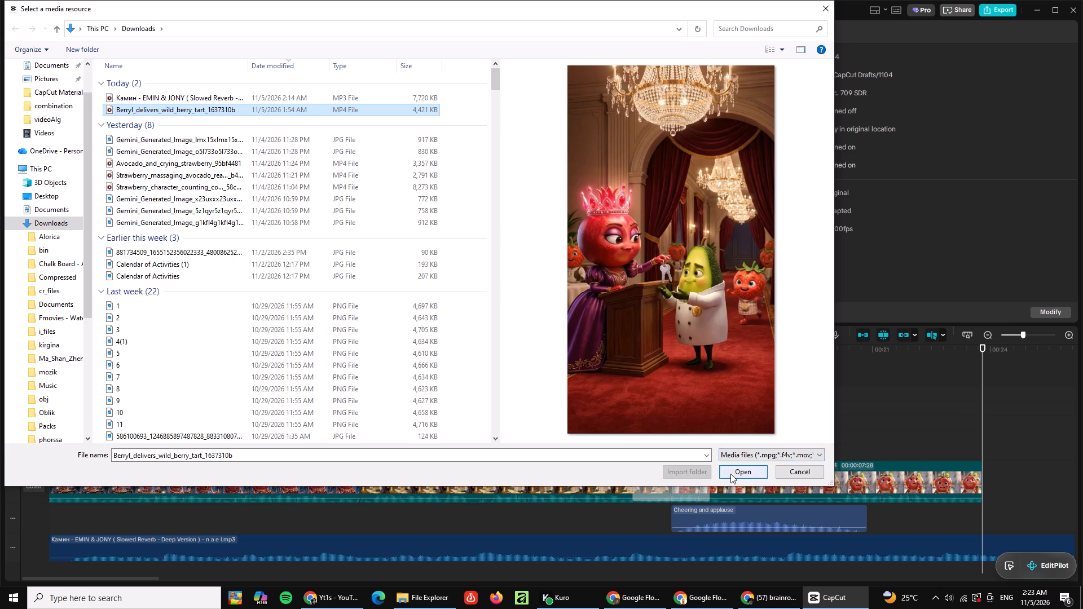
{"action": "left_click", "coordinate": [730, 474]}
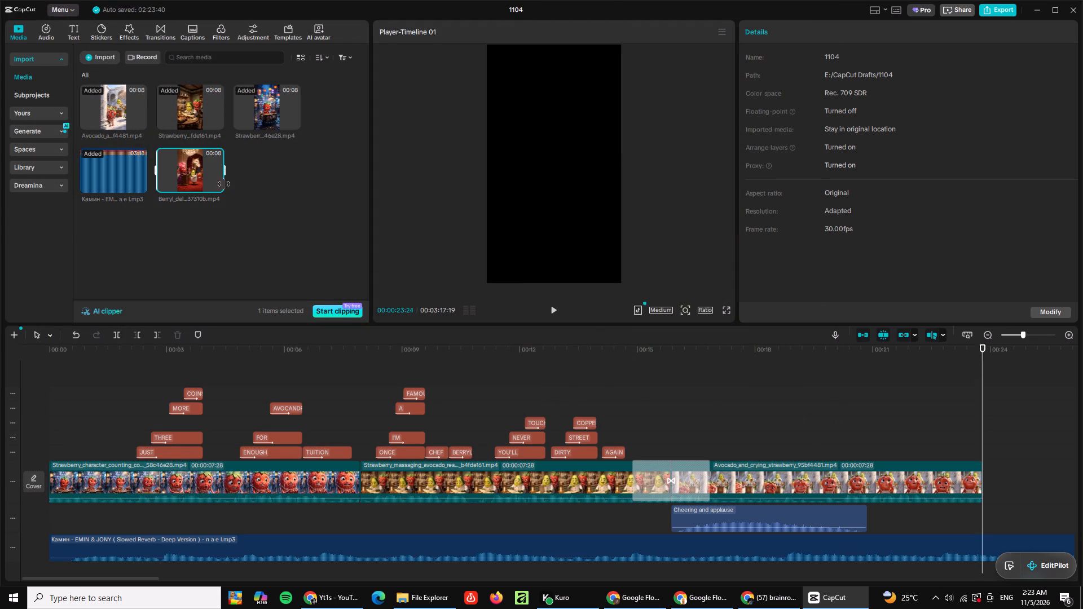
{"action": "left_click", "coordinate": [215, 187]}
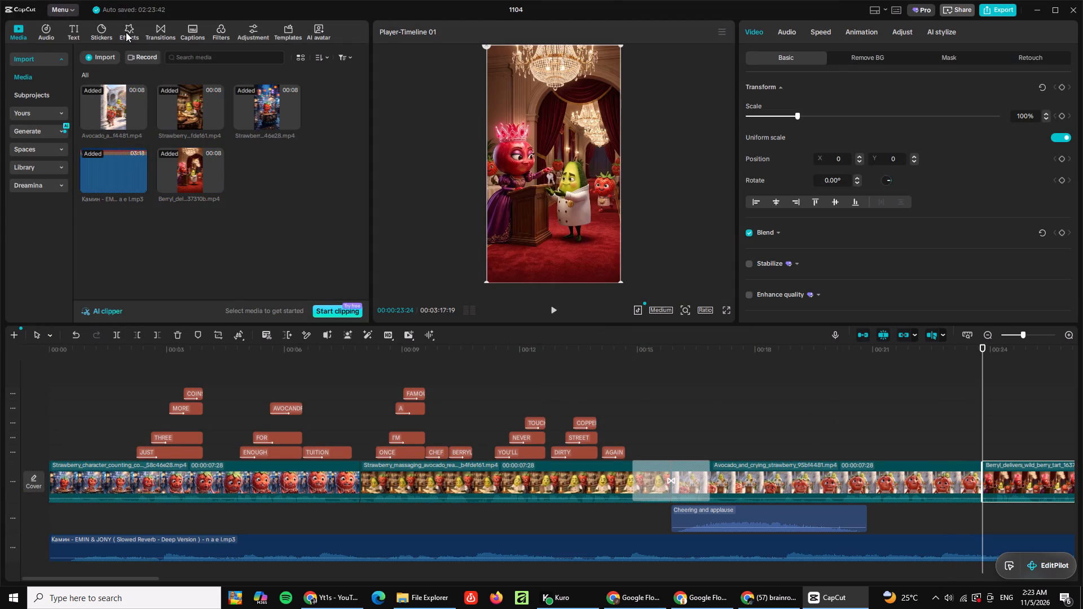
Add a Mix transition between the third clip and the Berryl wild berry tart clip.
{"action": "left_click", "coordinate": [162, 30]}
{"action": "left_click", "coordinate": [122, 114]}
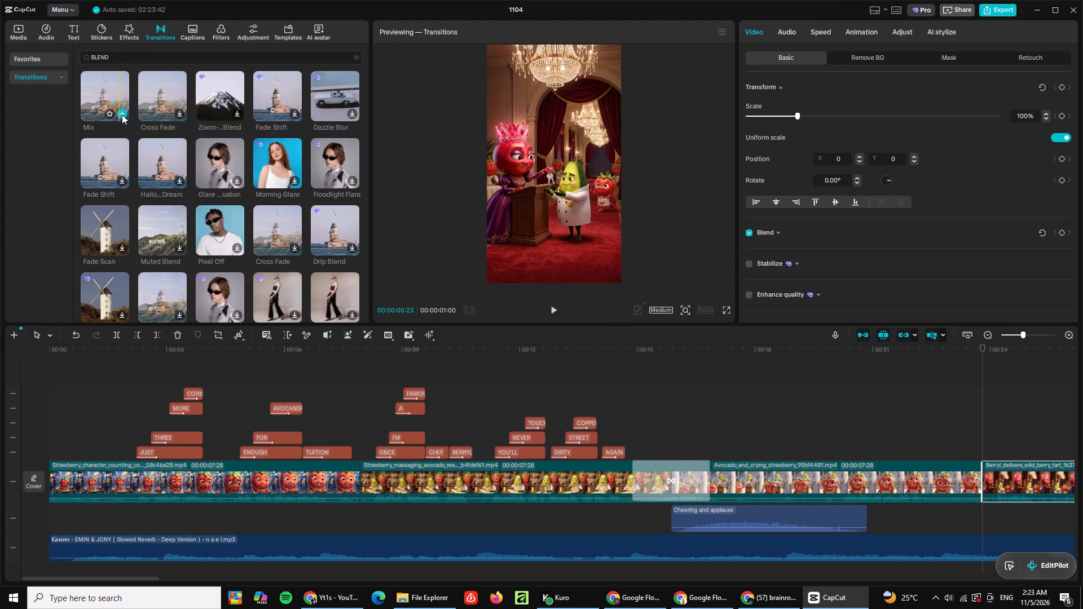
Play back the new transition and fourth clip, and replay the captioned part from about 00:00:02 into the third clip.
{"action": "left_click", "coordinate": [920, 396]}
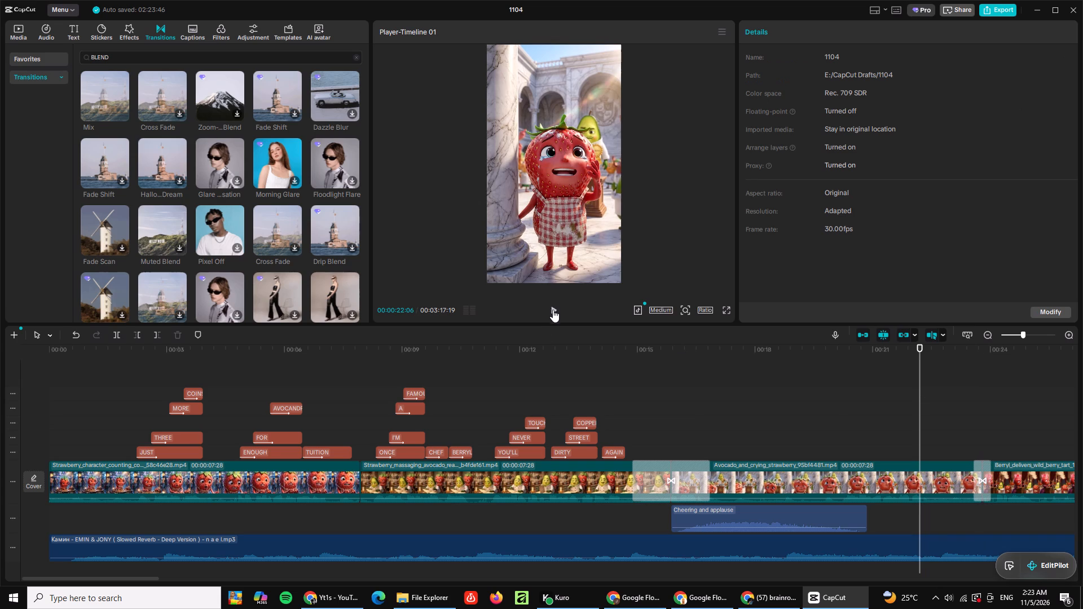
{"action": "left_click", "coordinate": [553, 308]}
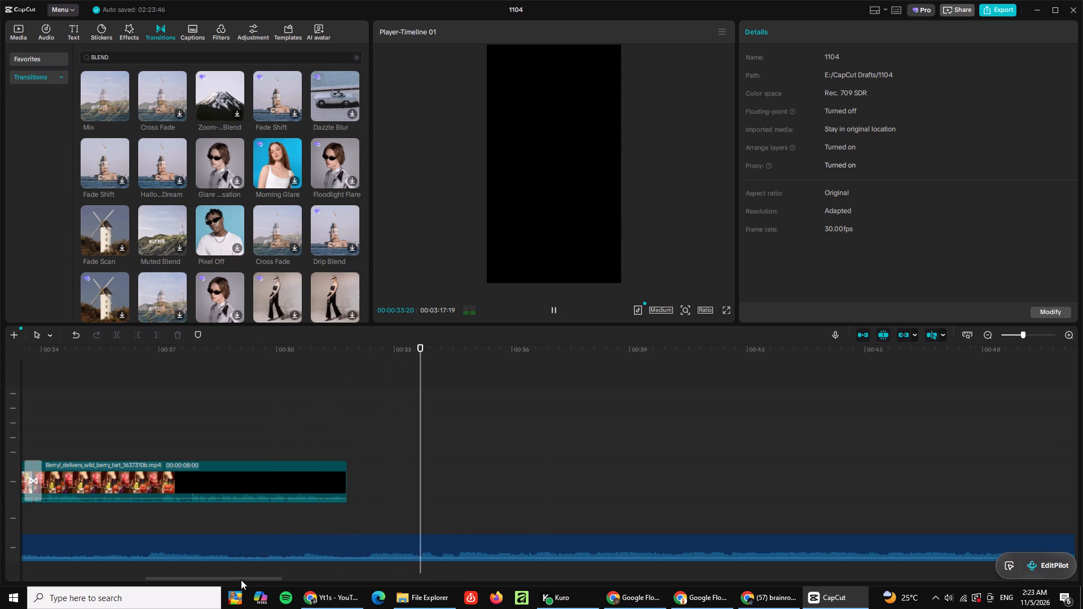
{"action": "left_click_drag", "start_coordinate": [241, 580], "coordinate": [50, 570]}
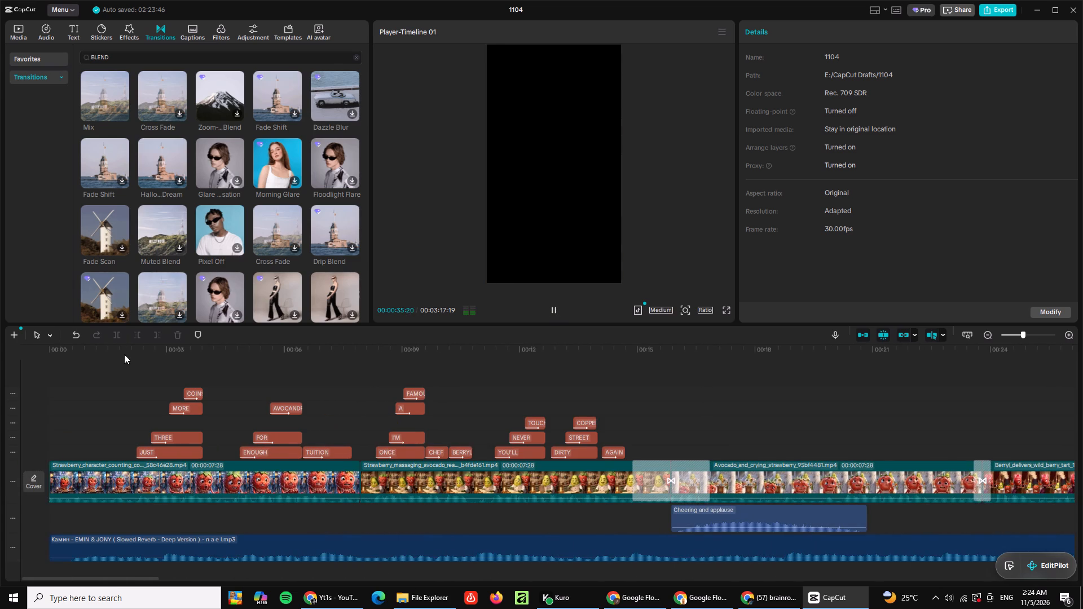
{"action": "left_click", "coordinate": [124, 354]}
{"action": "left_click", "coordinate": [555, 308]}
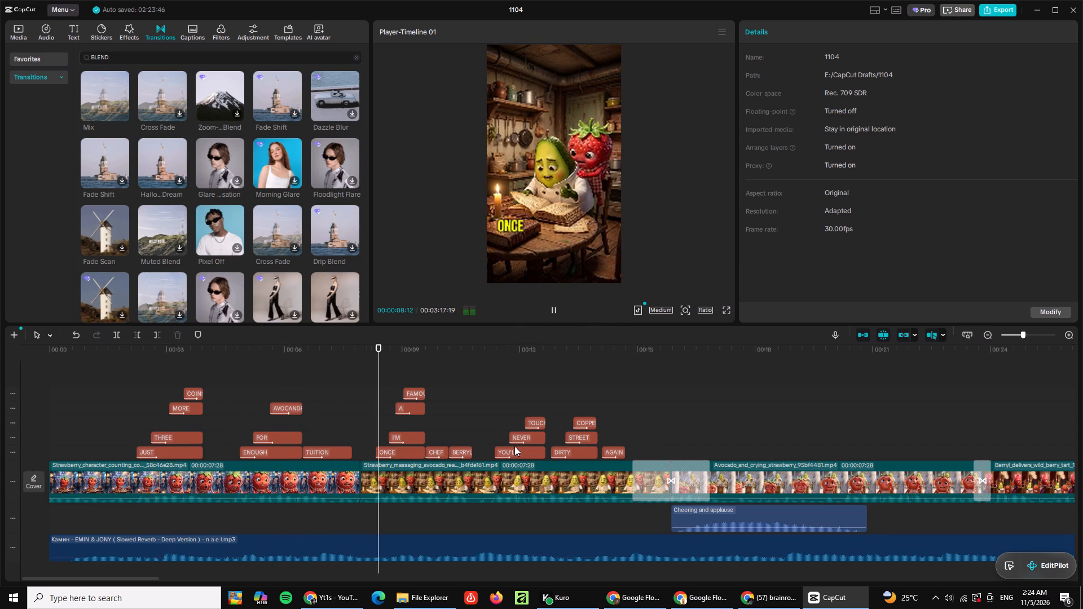
{"action": "left_click_drag", "start_coordinate": [153, 576], "coordinate": [157, 576]}
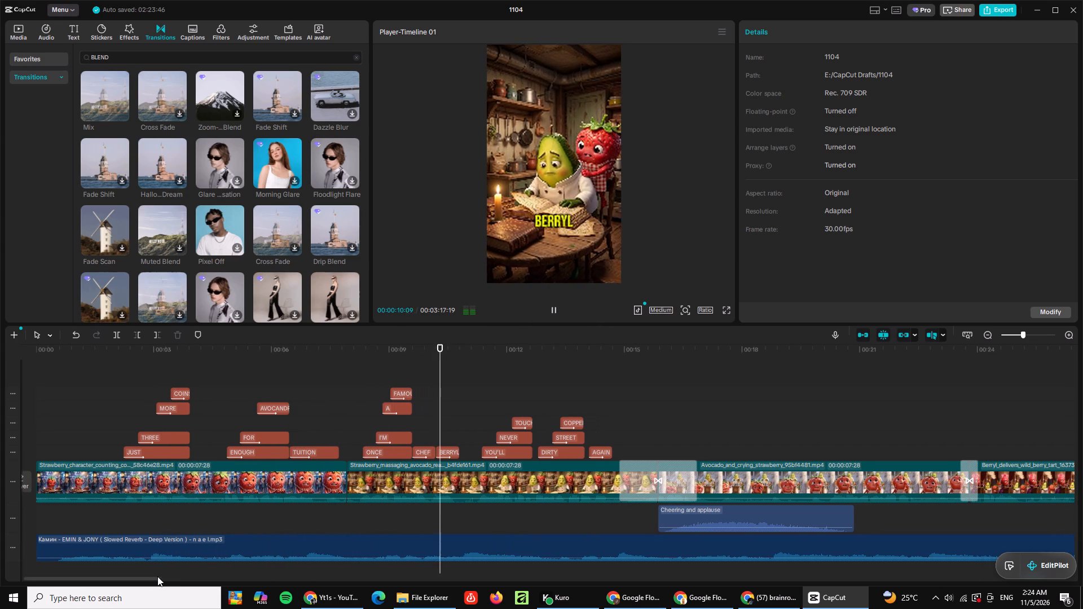
{"action": "left_click_drag", "start_coordinate": [157, 576], "coordinate": [195, 580]}
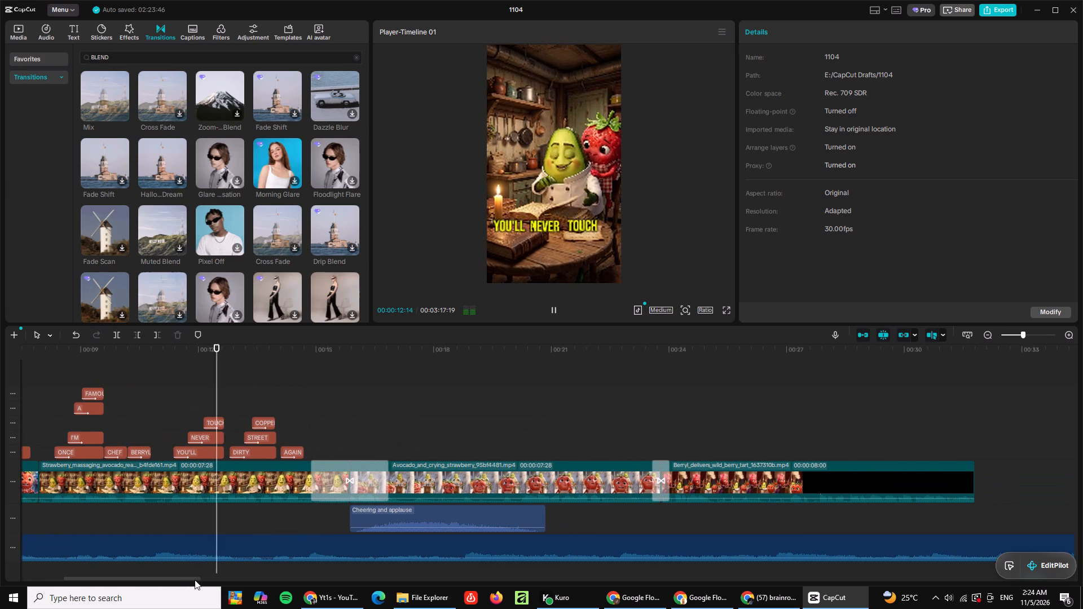
{"action": "left_click", "coordinate": [554, 310]}
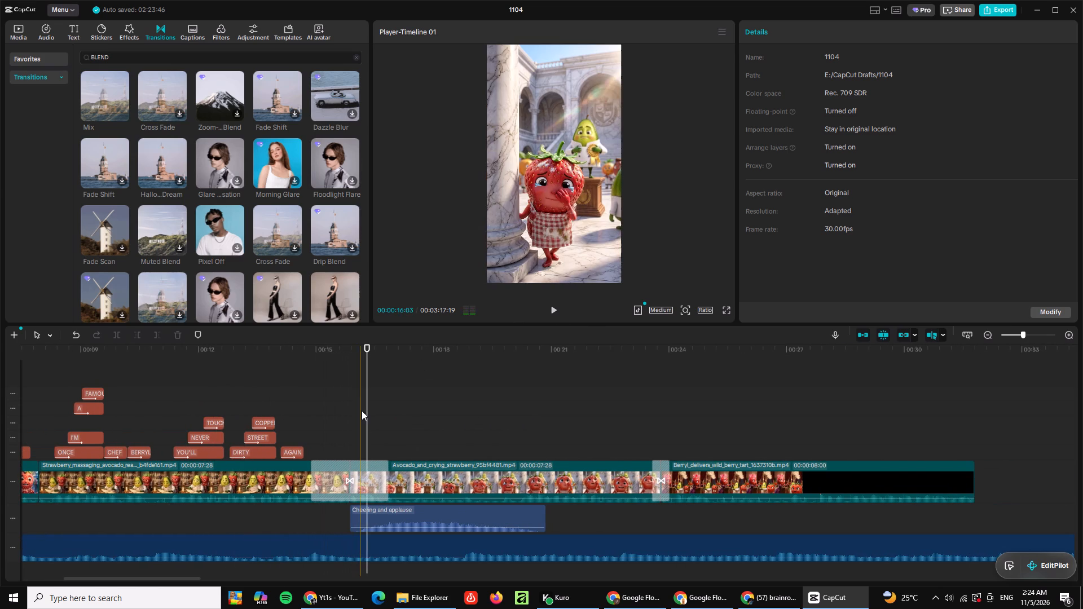
Find where speech starts in the third clip, paste a copy of the DIRTY caption at 00:00:15:28 and change its text to HE.
{"action": "left_click_drag", "start_coordinate": [367, 412], "coordinate": [347, 411]}
{"action": "key", "text": "space"}
{"action": "key", "text": "space"}
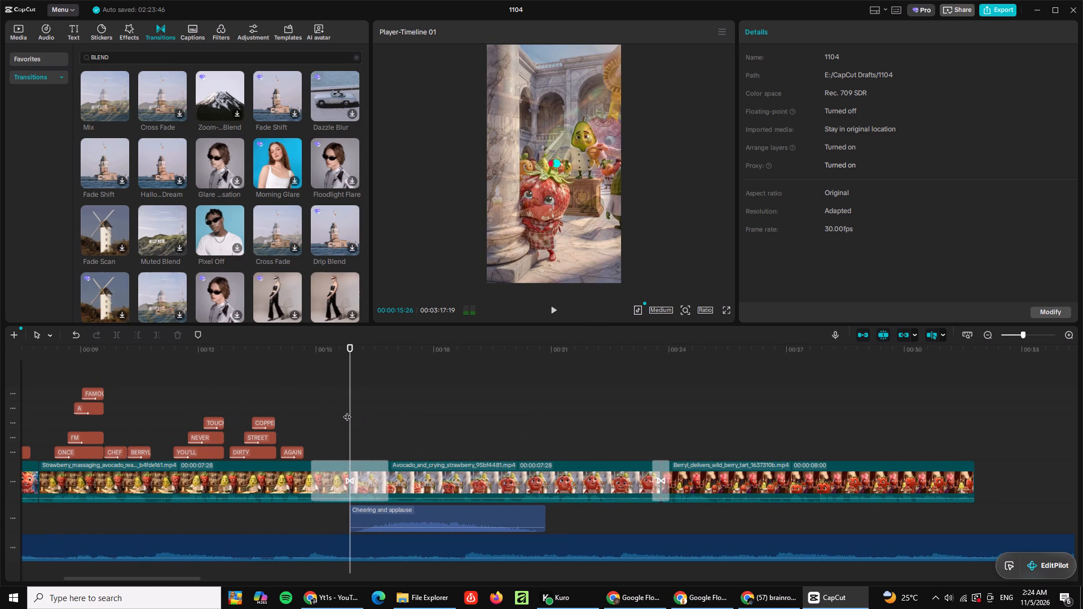
{"action": "key", "text": "space"}
{"action": "key", "text": "space"}
{"action": "key", "text": "space"}
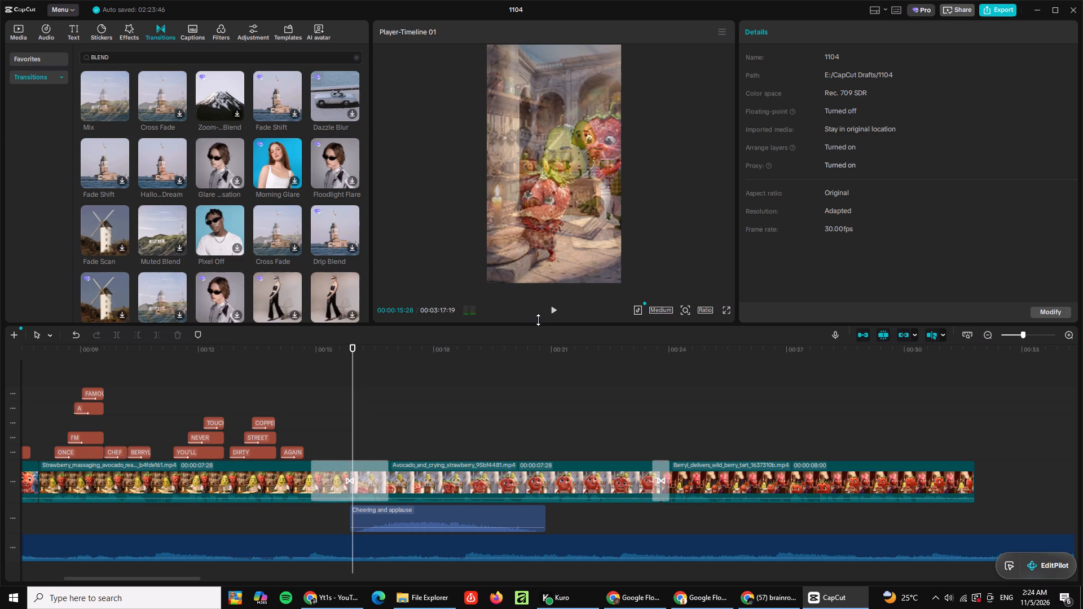
{"action": "left_click", "coordinate": [257, 452]}
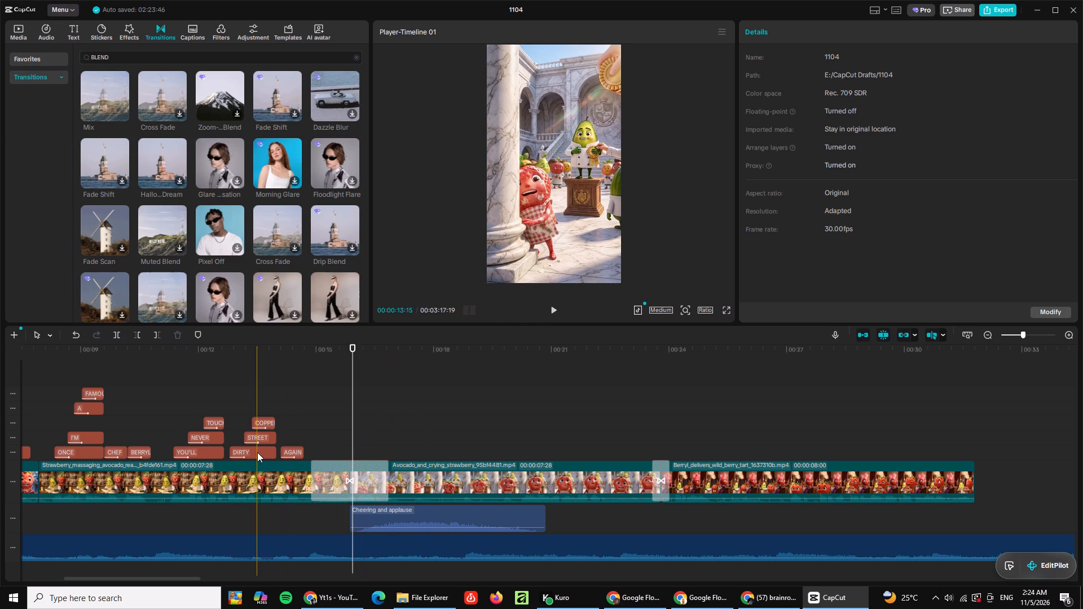
{"action": "key", "text": "ctrl+c"}
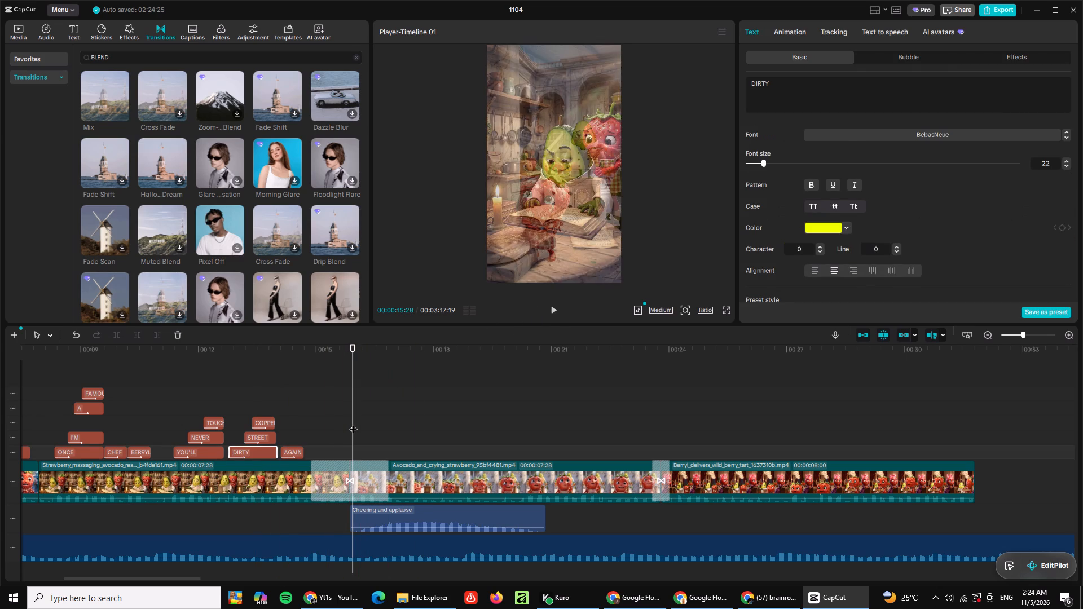
{"action": "key", "text": "ctrl+v"}
{"action": "double_click", "coordinate": [889, 85]}
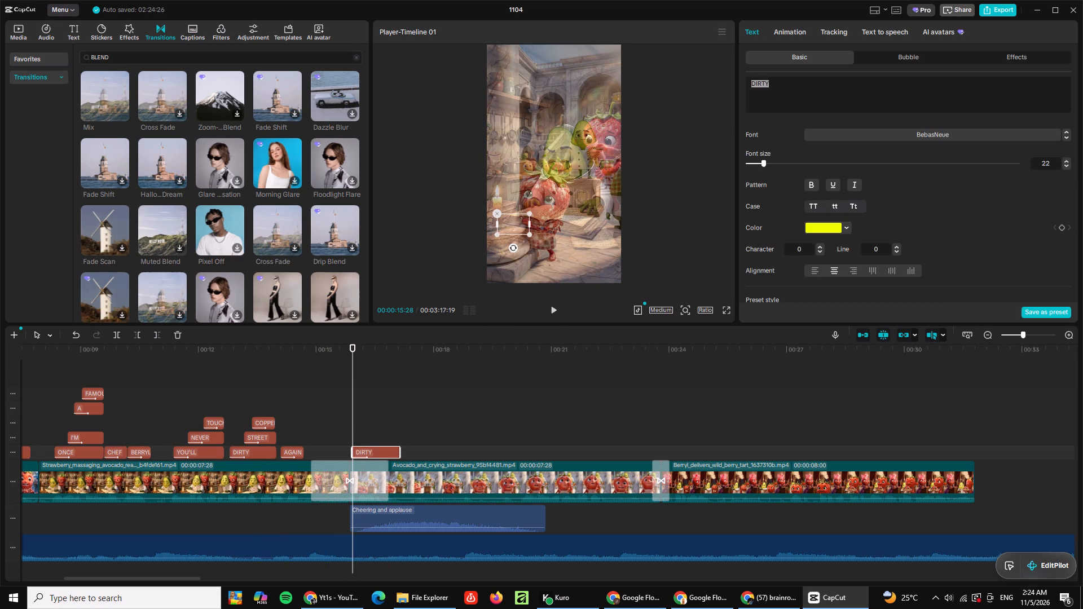
{"action": "key", "text": "h"}
{"action": "key", "text": "e"}
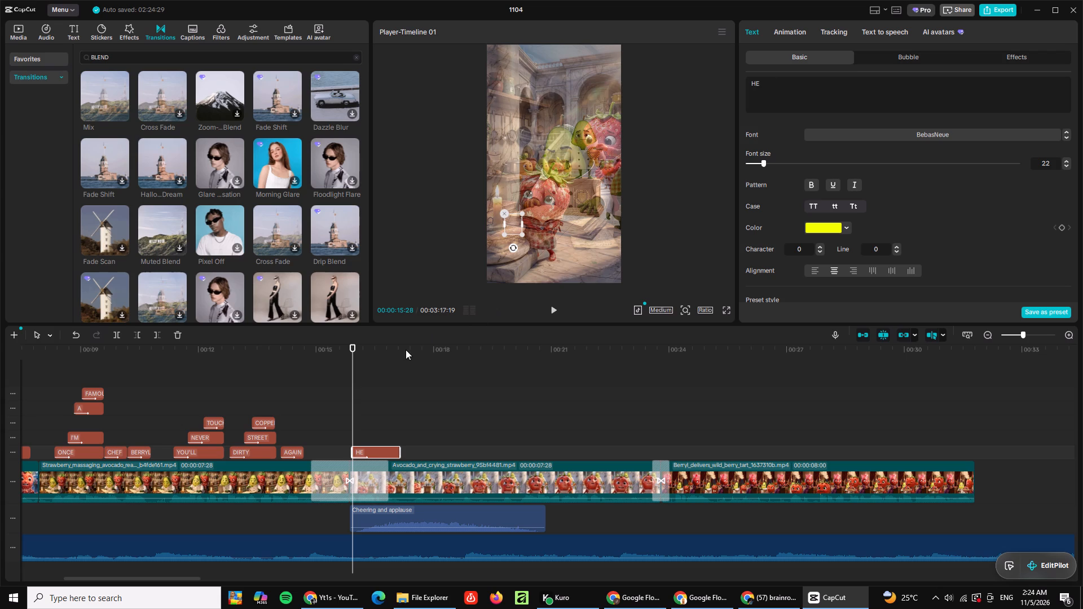
Replay the phrase and shift the HE caption earlier so it starts at about 00:00:15:20.
{"action": "left_click", "coordinate": [345, 390]}
{"action": "key", "text": "space"}
{"action": "key", "text": "space"}
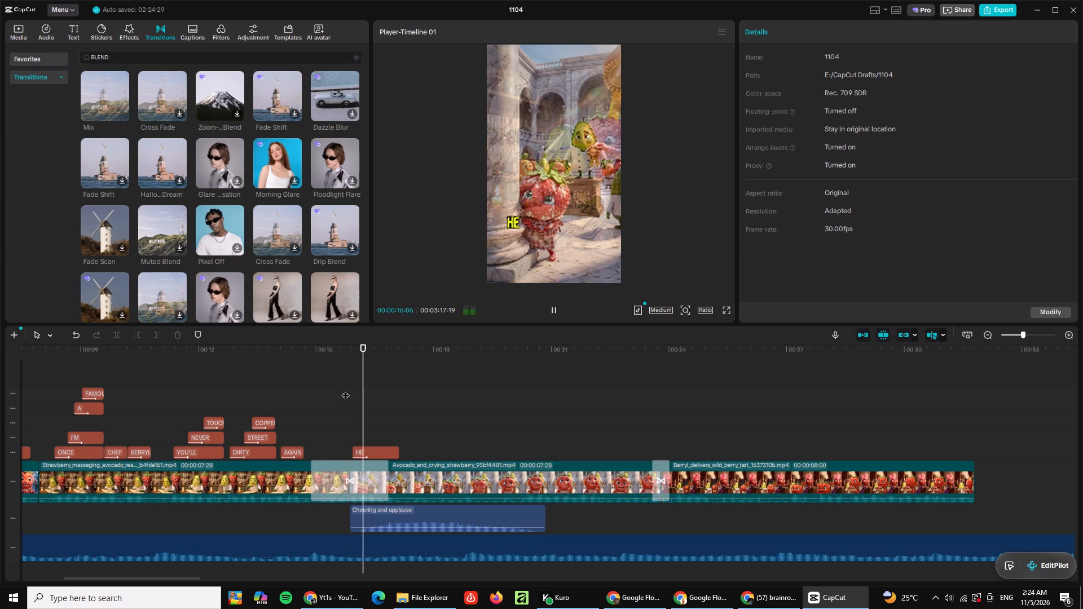
{"action": "left_click", "coordinate": [379, 451]}
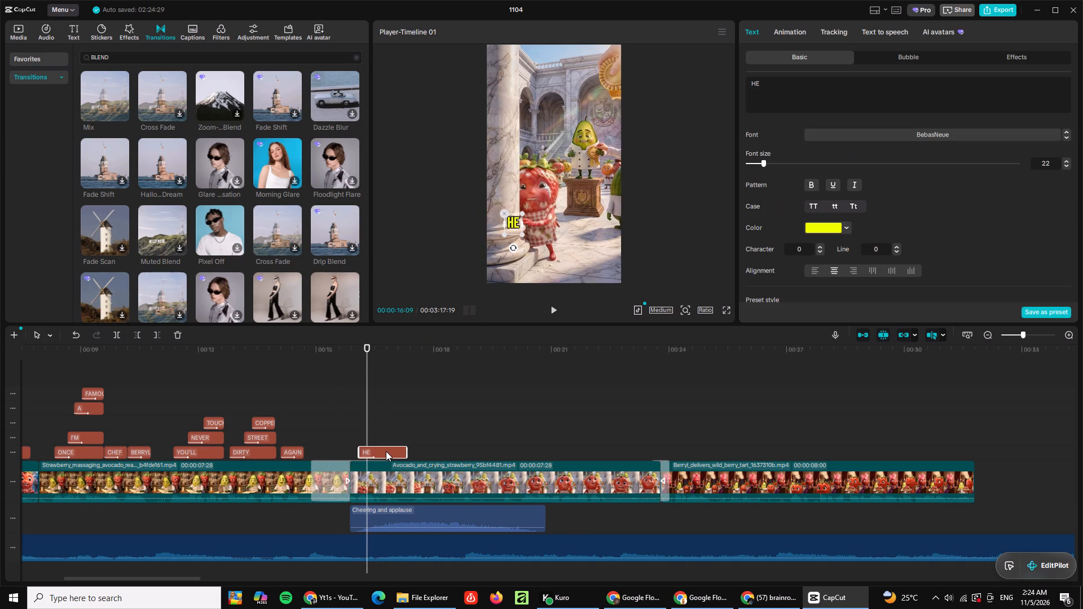
{"action": "left_click", "coordinate": [341, 427]}
{"action": "key", "text": "space"}
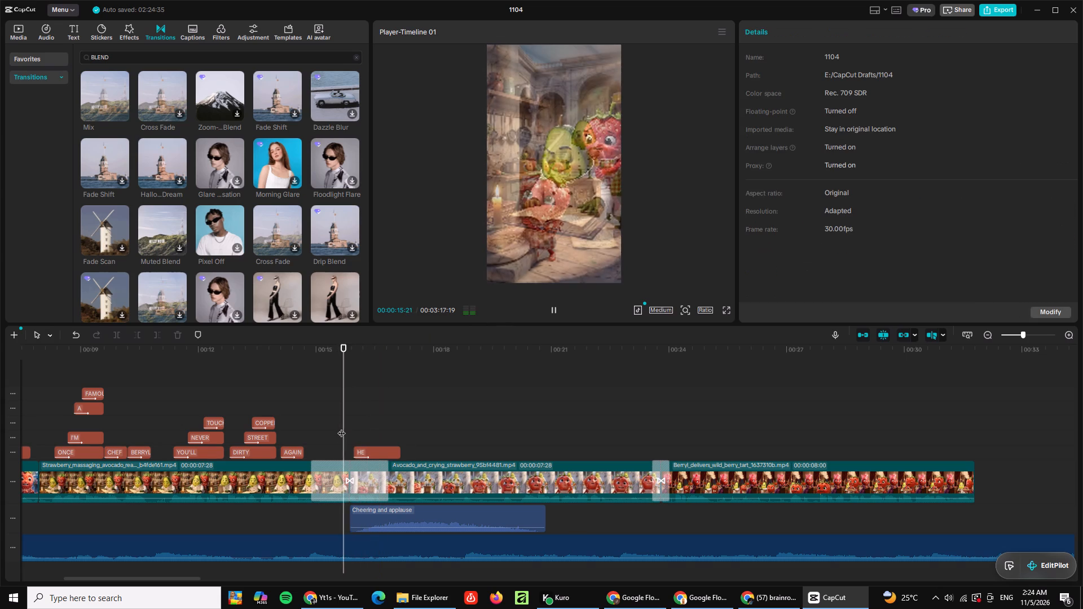
{"action": "key", "text": "space"}
{"action": "left_click_drag", "start_coordinate": [374, 451], "coordinate": [363, 450]}
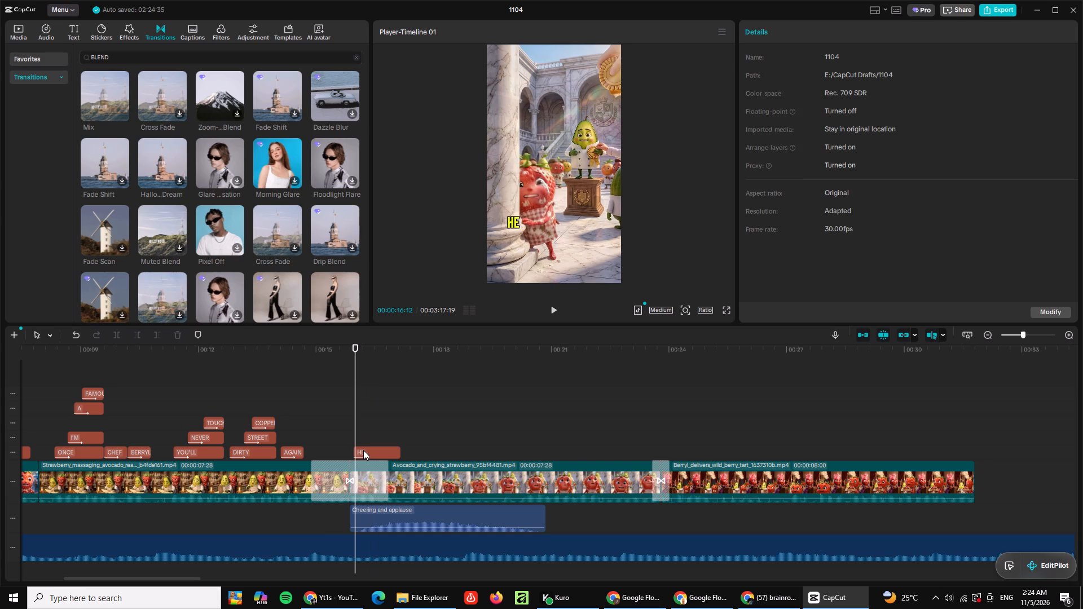
{"action": "left_click_drag", "start_coordinate": [363, 450], "coordinate": [362, 449]}
{"action": "left_click", "coordinate": [323, 435]}
{"action": "key", "text": "space"}
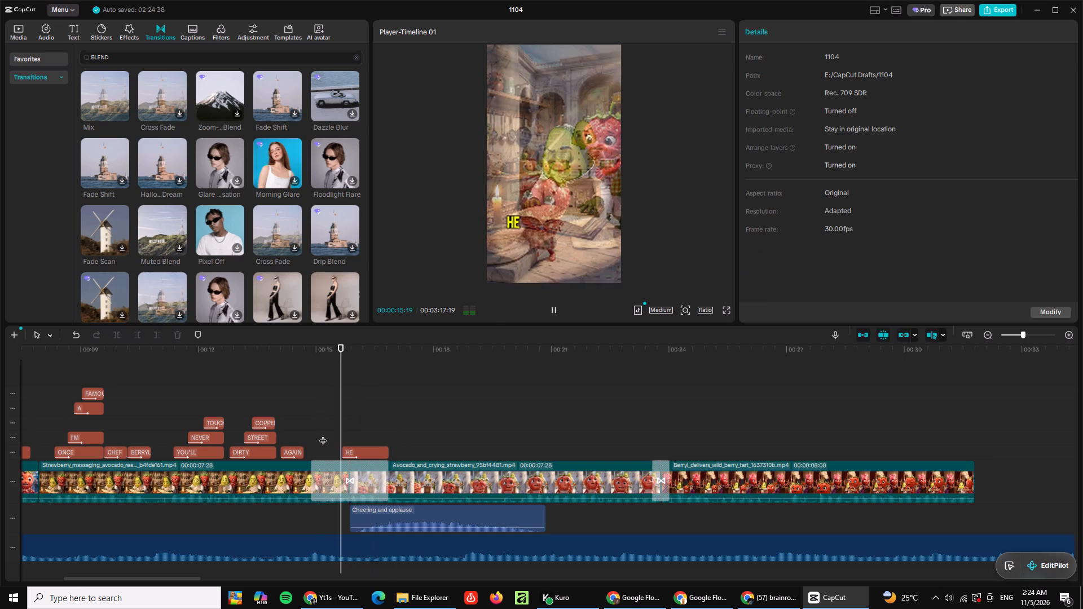
{"action": "key", "text": "space"}
Paste another caption at 00:00:16:01, above HE, and change its text to DID.
{"action": "left_click", "coordinate": [359, 438]}
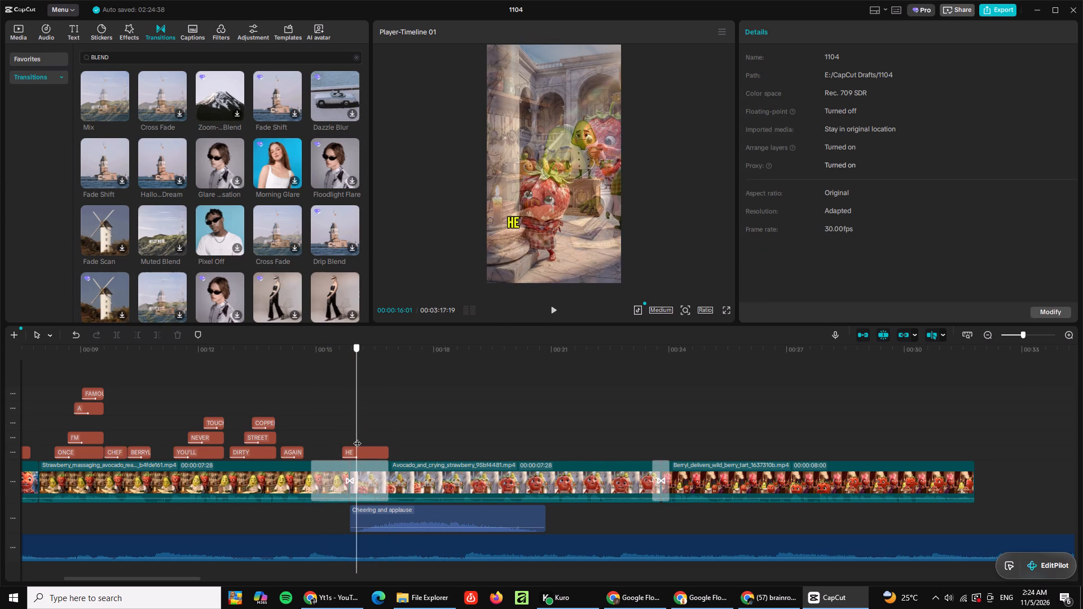
{"action": "key", "text": "ctrl+v"}
{"action": "left_click", "coordinate": [818, 76]}
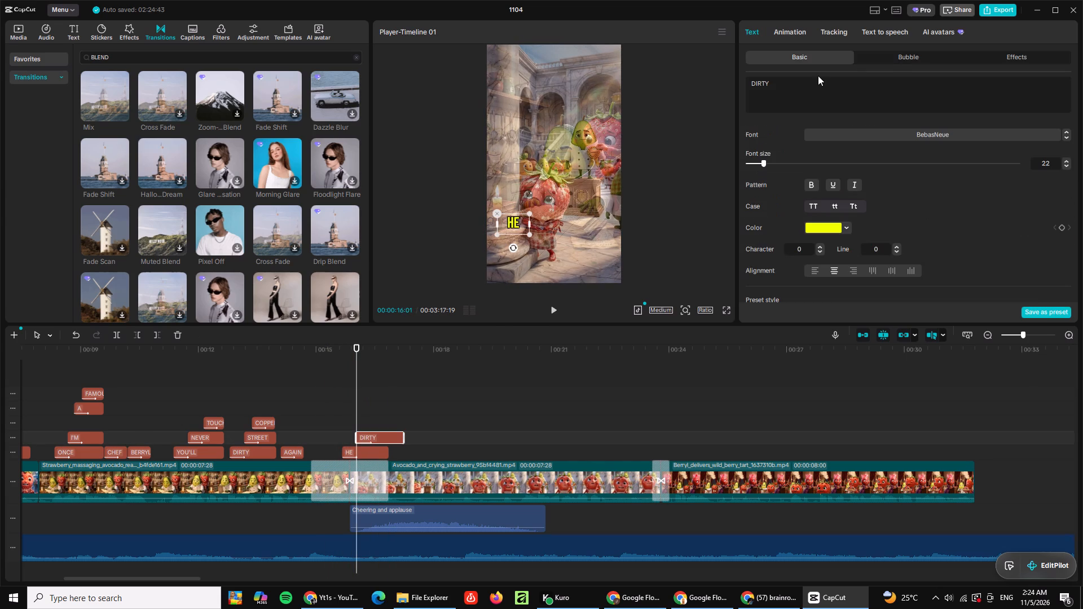
{"action": "double_click", "coordinate": [815, 86]}
{"action": "type", "text": "DID"}
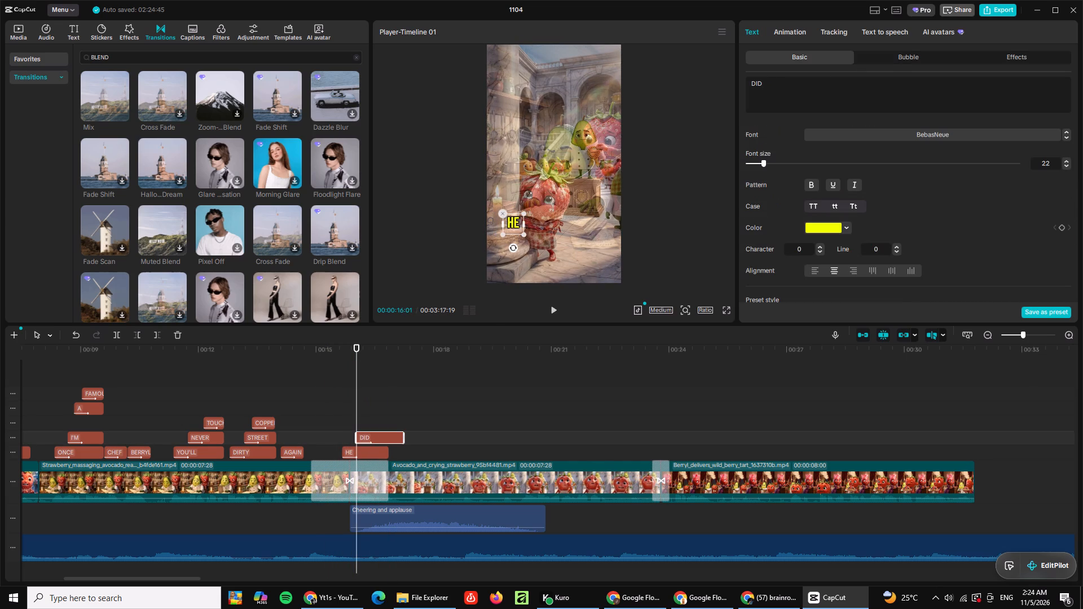
Place the DID caption just after HE on the same line in the video frame.
{"action": "left_click", "coordinate": [391, 396]}
{"action": "left_click", "coordinate": [379, 435]}
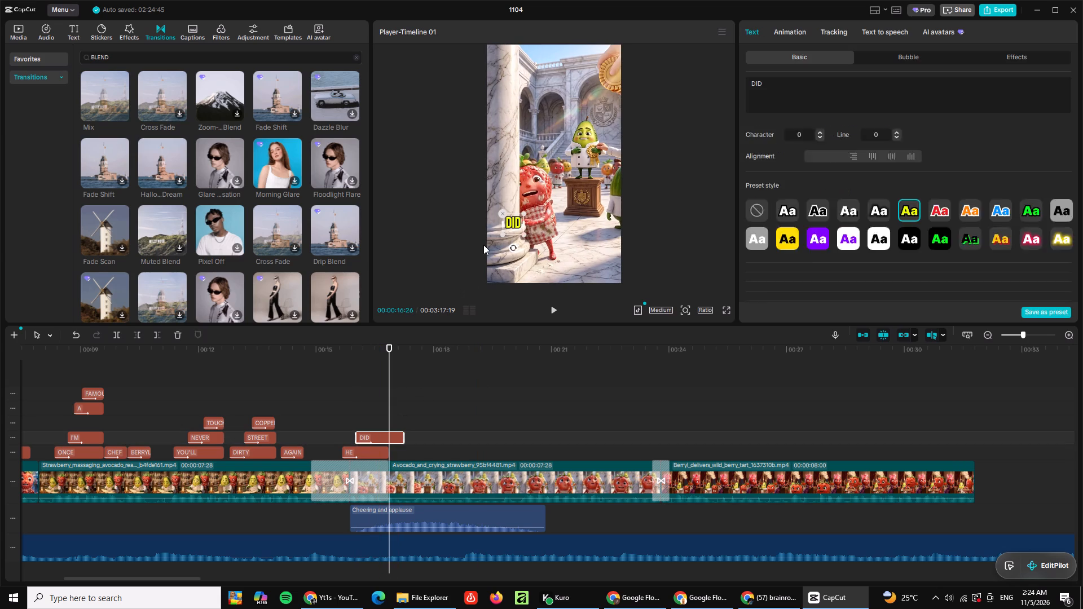
{"action": "left_click_drag", "start_coordinate": [514, 221], "coordinate": [536, 220]}
{"action": "left_click_drag", "start_coordinate": [390, 400], "coordinate": [378, 398]}
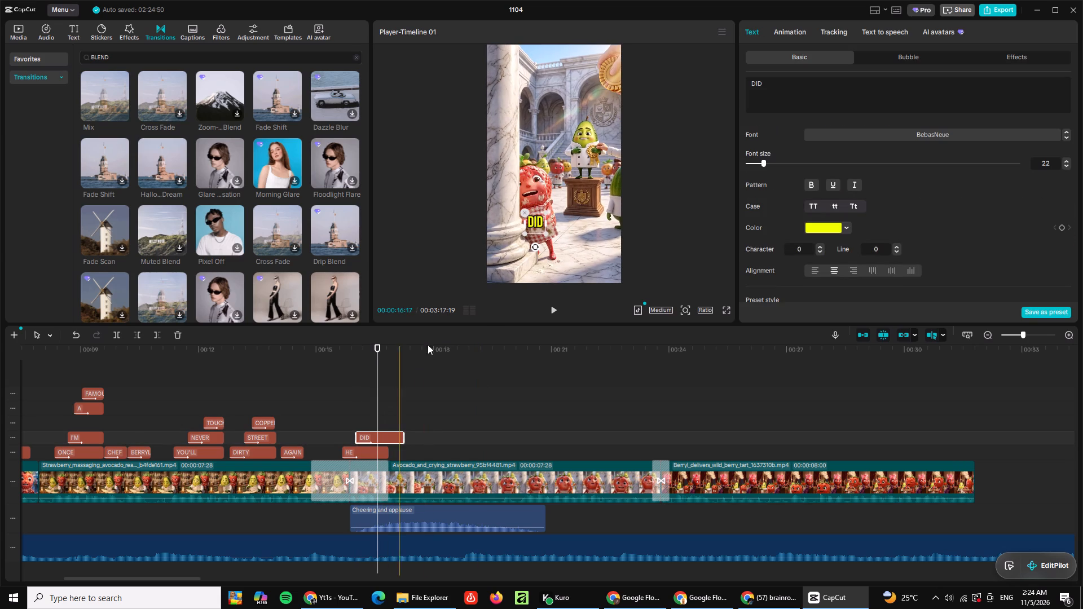
{"action": "left_click", "coordinate": [532, 219]}
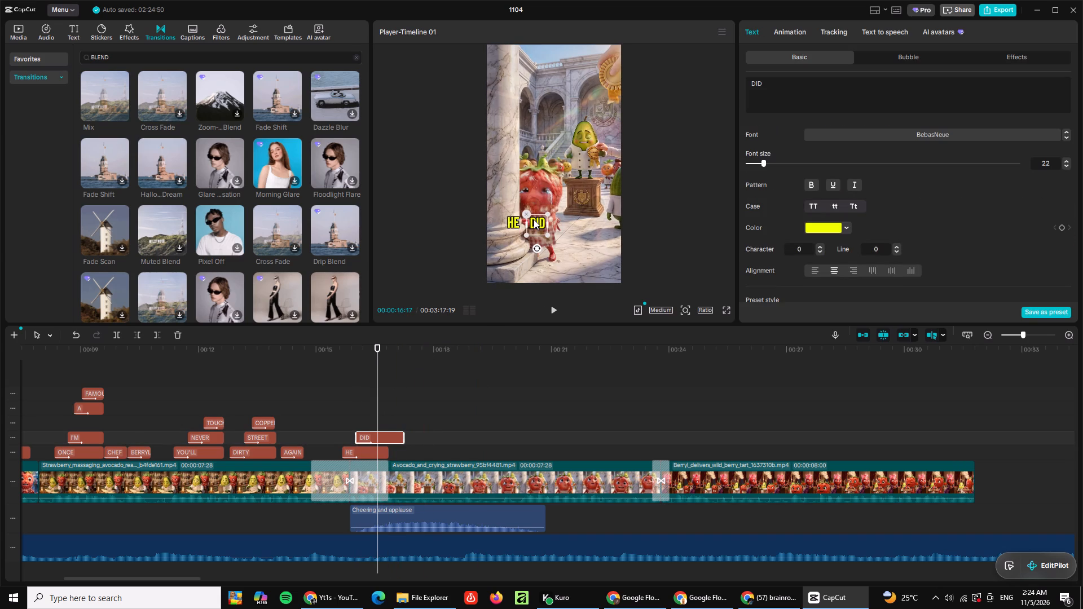
Extend the end of the HE caption to line up with the end of DID.
{"action": "left_click", "coordinate": [386, 454]}
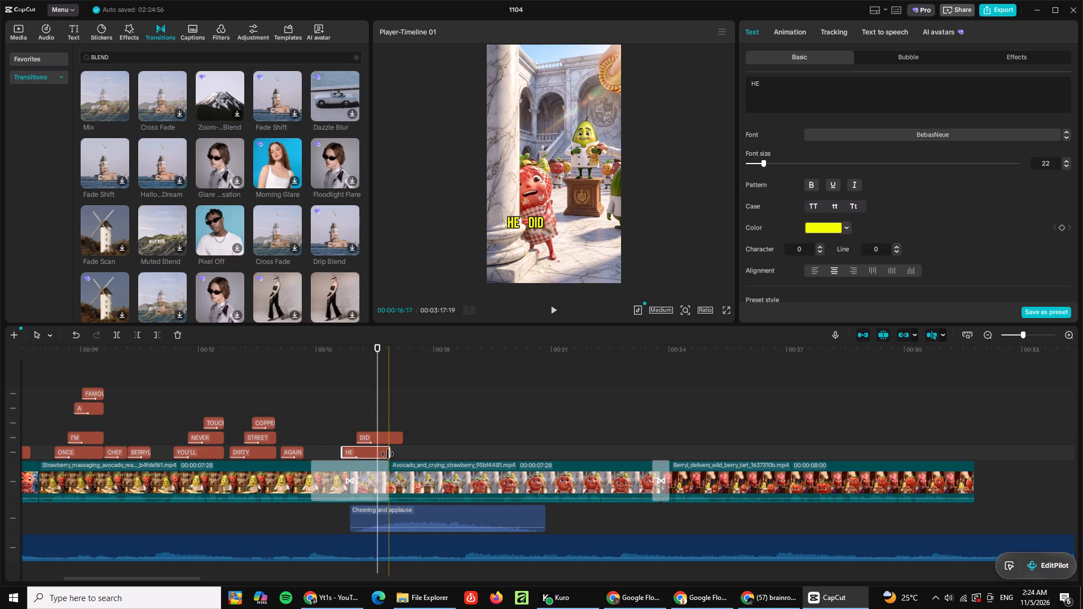
{"action": "left_click_drag", "start_coordinate": [389, 454], "coordinate": [400, 454]}
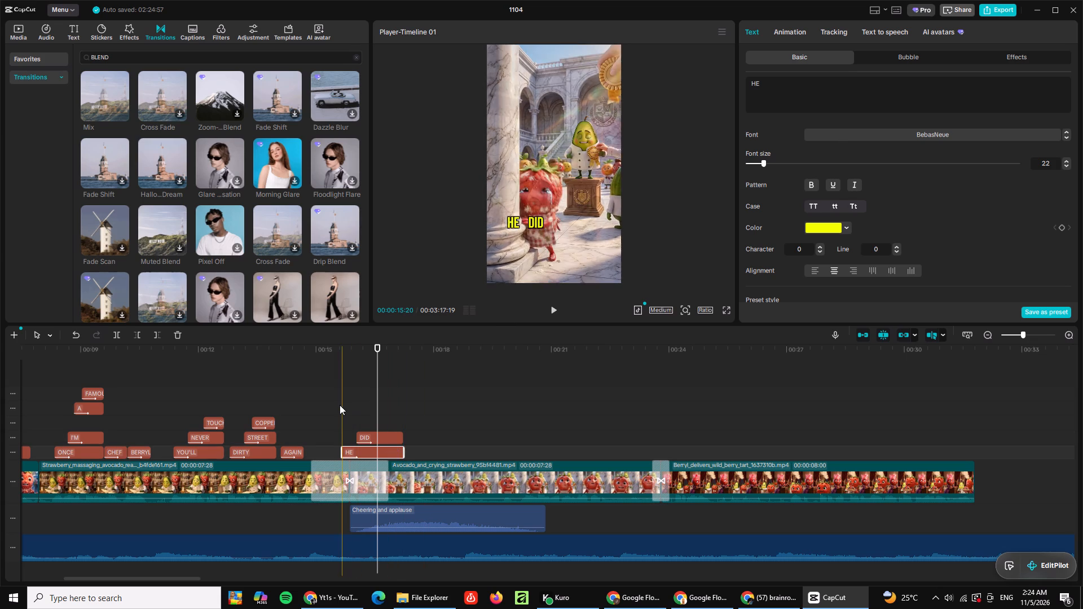
Replay the phrase, paste a caption at 00:00:16:11 and change its text to IT.
{"action": "left_click", "coordinate": [340, 405]}
{"action": "key", "text": "space"}
{"action": "left_click", "coordinate": [316, 411]}
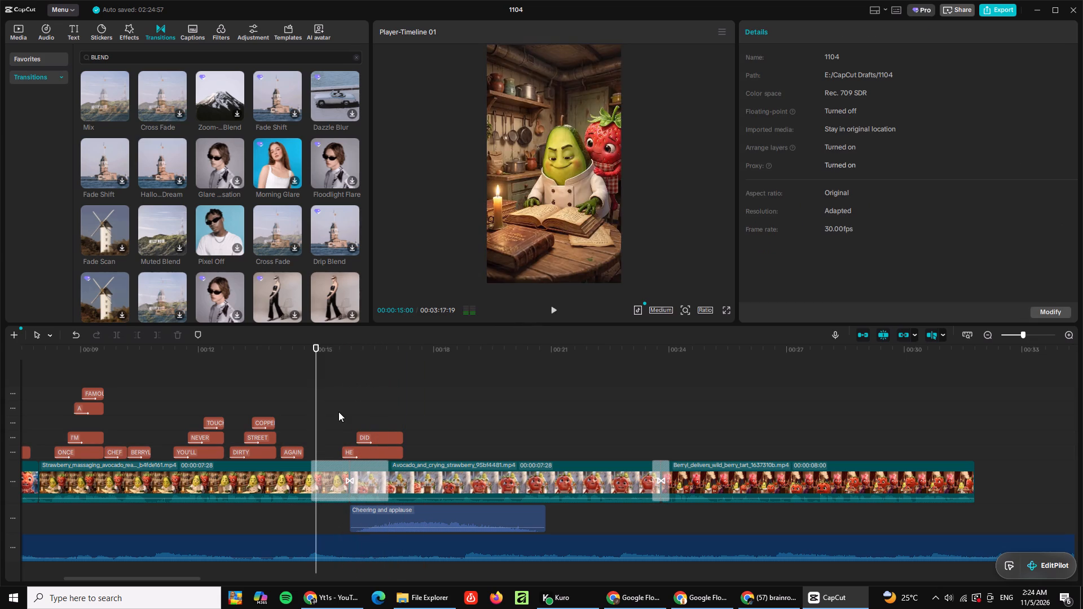
{"action": "key", "text": "space"}
{"action": "key", "text": "space"}
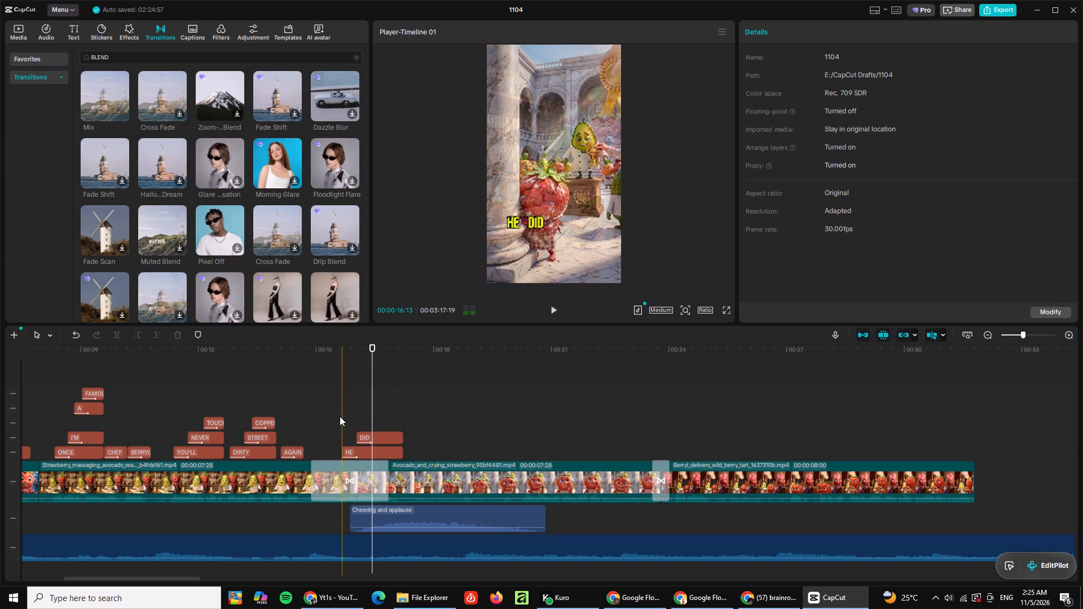
{"action": "left_click", "coordinate": [372, 416]}
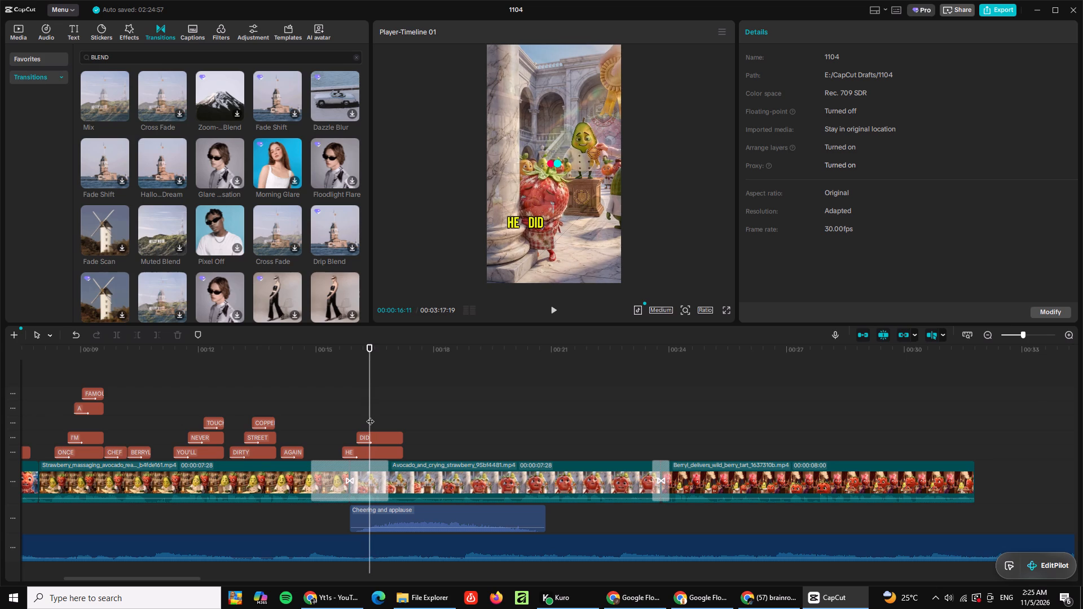
{"action": "key", "text": "ctrl+v"}
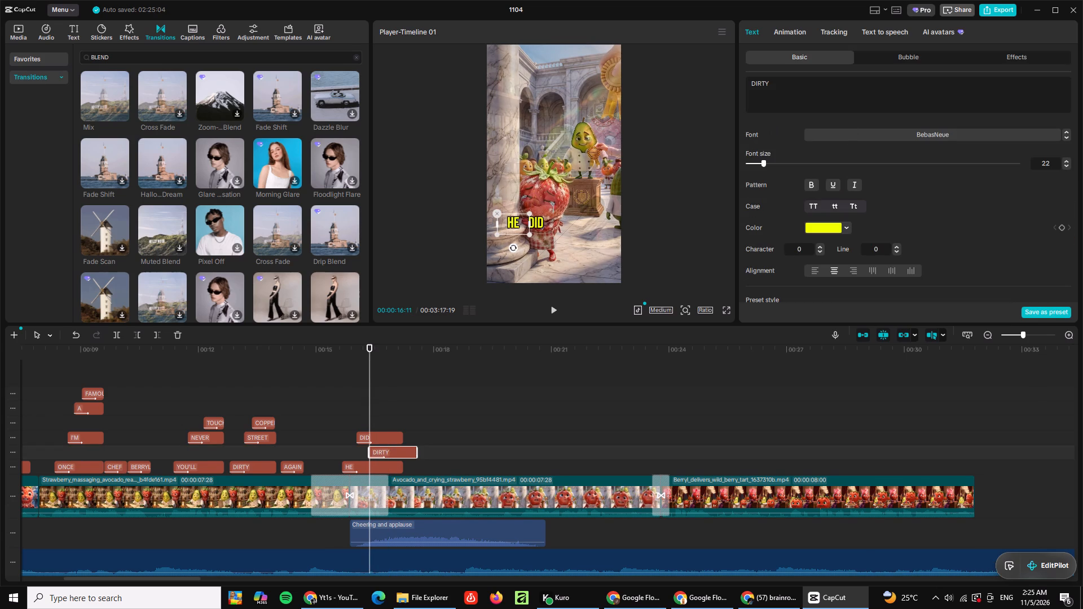
{"action": "double_click", "coordinate": [861, 91]}
{"action": "type", "text": "IT"}
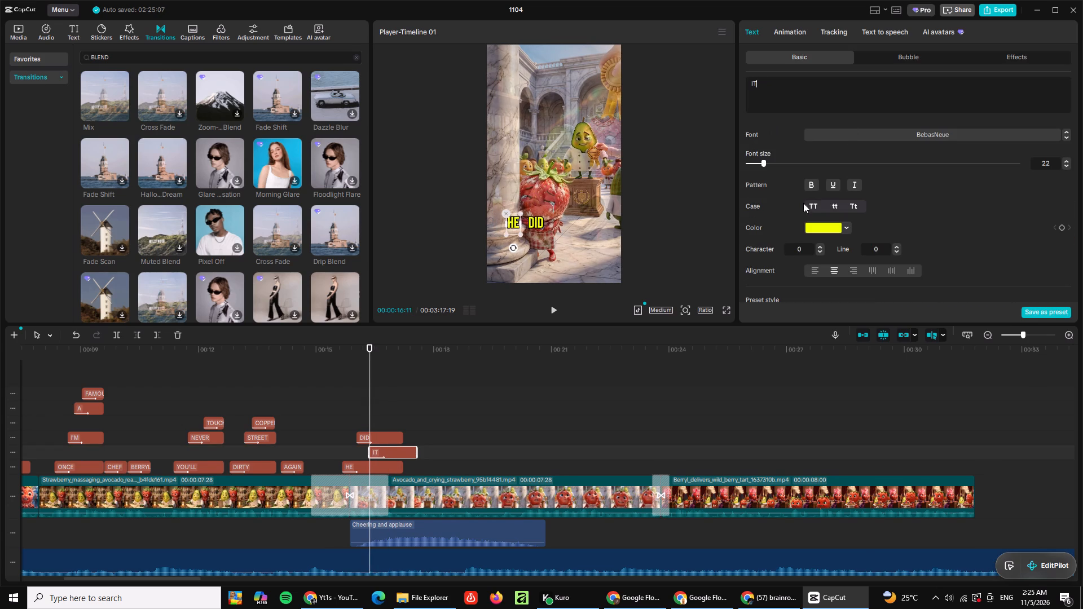
Arrange the HE, DID and IT captions as one evenly spaced line, centred in the lower part of the video frame.
{"action": "left_click", "coordinate": [400, 373]}
{"action": "left_click", "coordinate": [380, 384]}
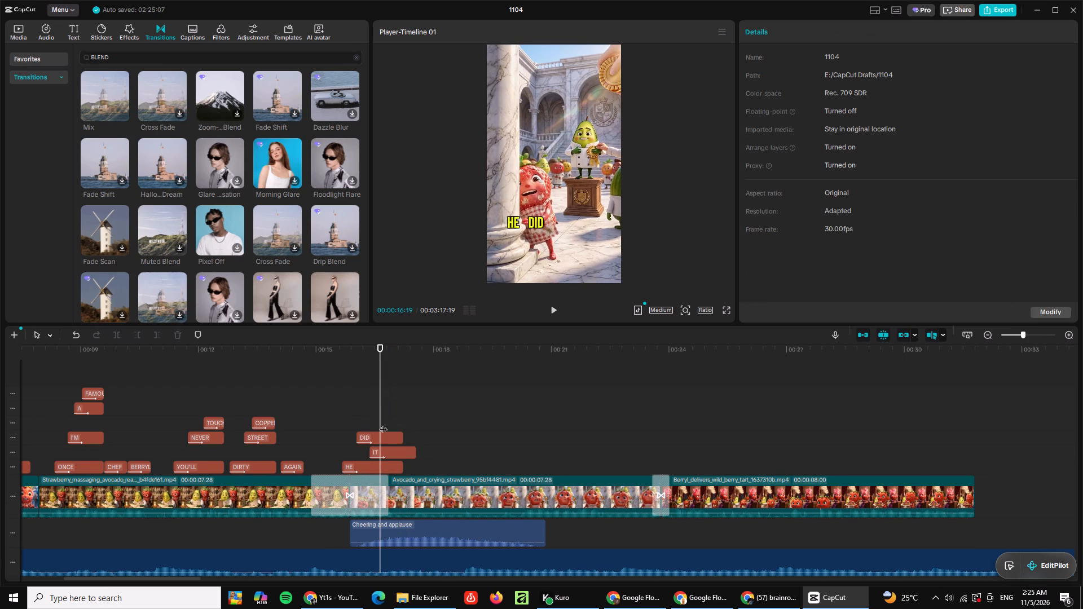
{"action": "left_click", "coordinate": [383, 448]}
{"action": "left_click_drag", "start_coordinate": [511, 224], "coordinate": [558, 224]}
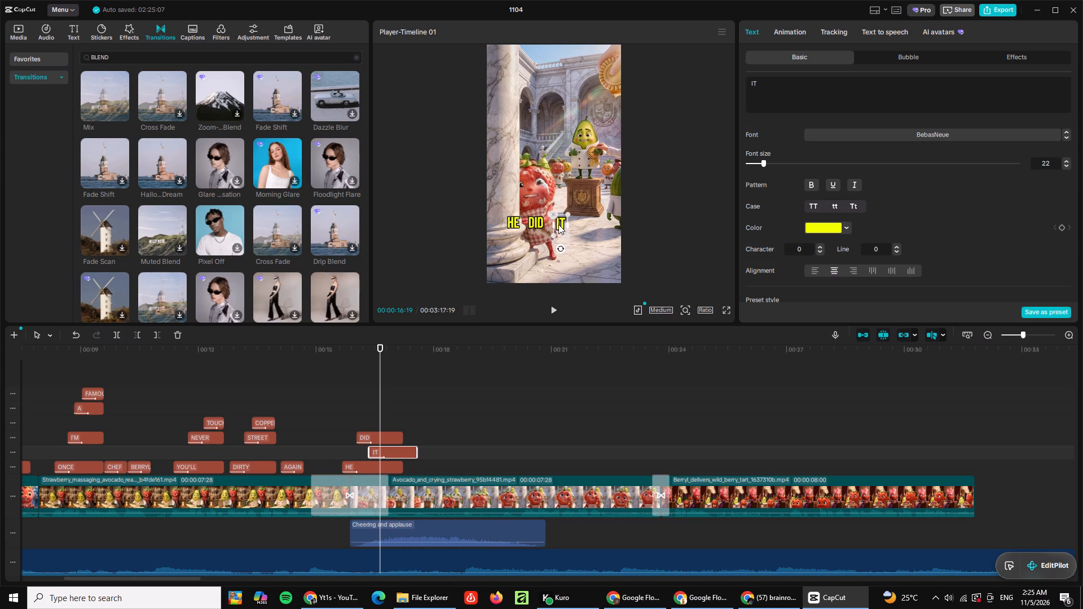
{"action": "left_click_drag", "start_coordinate": [558, 224], "coordinate": [580, 227]}
{"action": "left_click", "coordinate": [532, 220]}
{"action": "left_click_drag", "start_coordinate": [532, 220], "coordinate": [557, 224]}
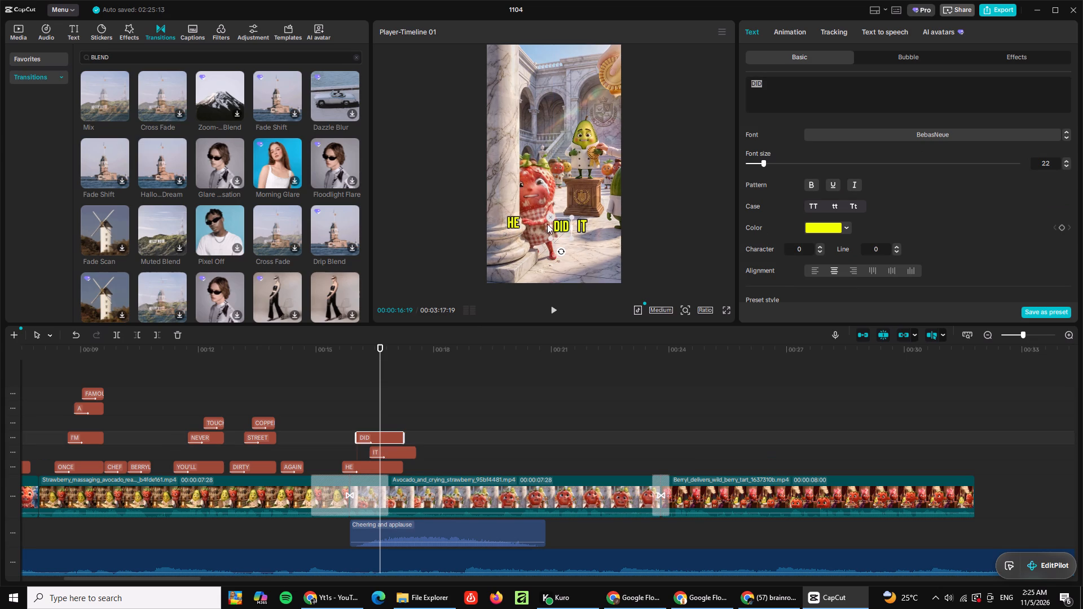
{"action": "left_click", "coordinate": [512, 219]}
{"action": "left_click_drag", "start_coordinate": [512, 219], "coordinate": [532, 221]}
{"action": "left_click_drag", "start_coordinate": [558, 226], "coordinate": [552, 226]}
{"action": "left_click", "coordinate": [584, 227]}
{"action": "left_click_drag", "start_coordinate": [582, 227], "coordinate": [575, 228]}
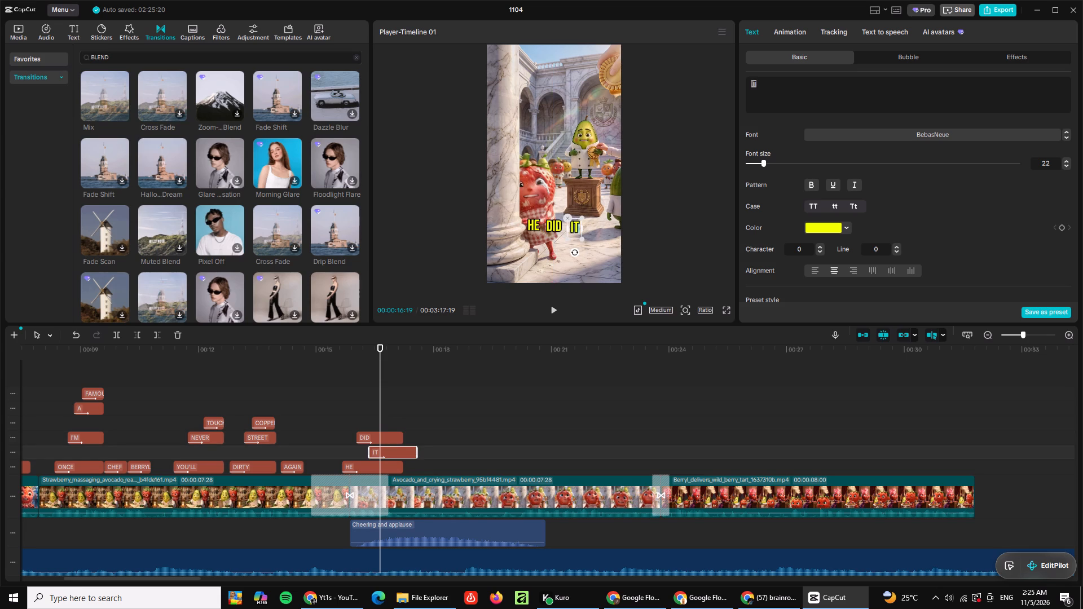
{"action": "left_click_drag", "start_coordinate": [575, 228], "coordinate": [572, 226]}
{"action": "left_click", "coordinate": [670, 227]}
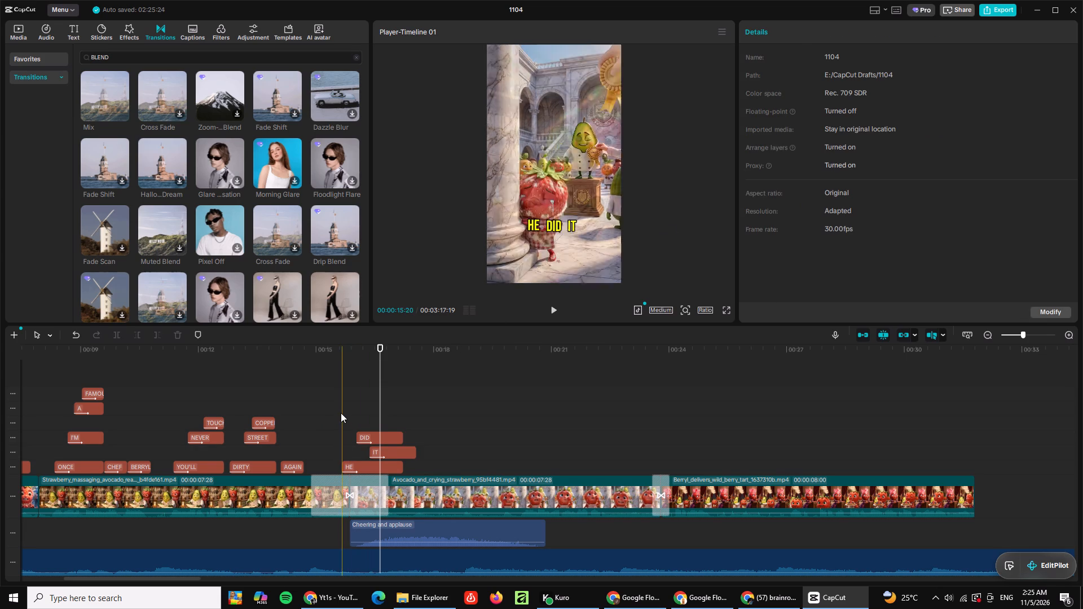
Replay the HE DID IT phrase and shorten the HE caption's entrance animation to 0.2s.
{"action": "left_click", "coordinate": [341, 413]}
{"action": "key", "text": "space"}
{"action": "key", "text": "space"}
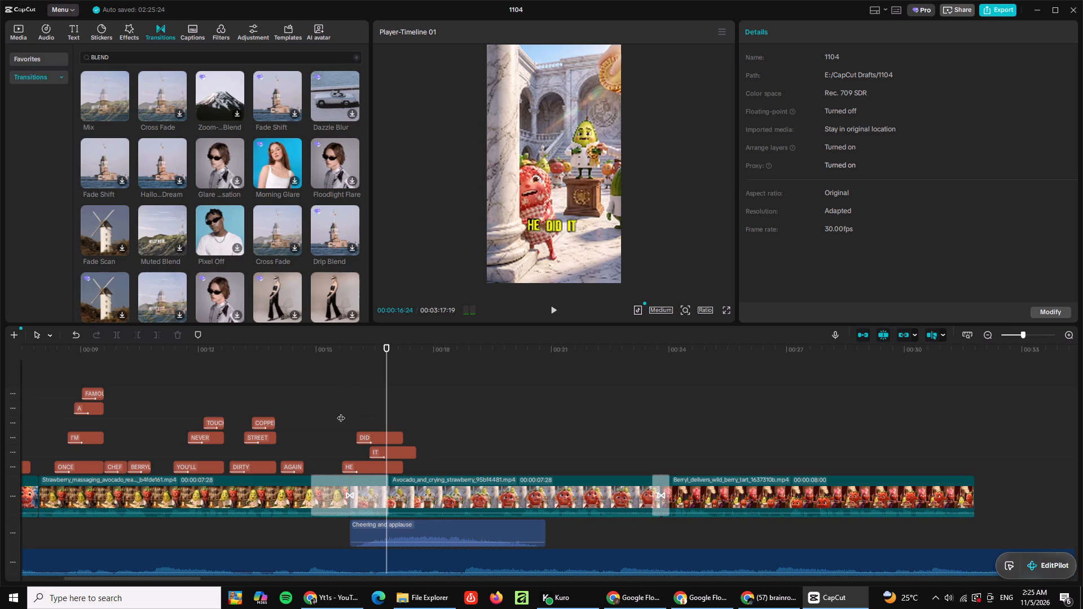
{"action": "left_click", "coordinate": [328, 435]}
{"action": "key", "text": "space"}
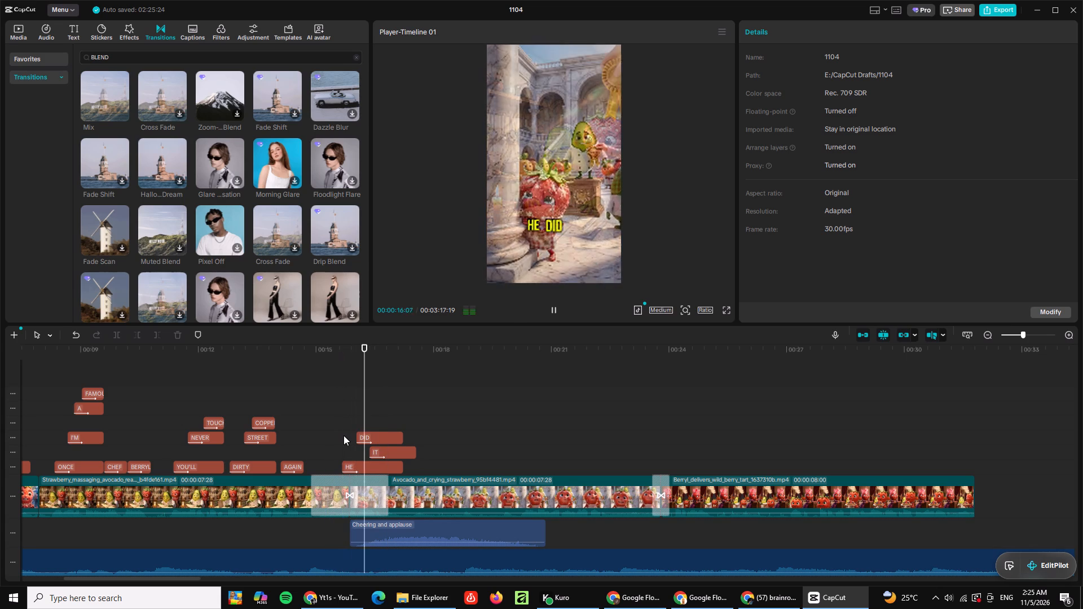
{"action": "key", "text": "space"}
{"action": "left_click", "coordinate": [356, 469]}
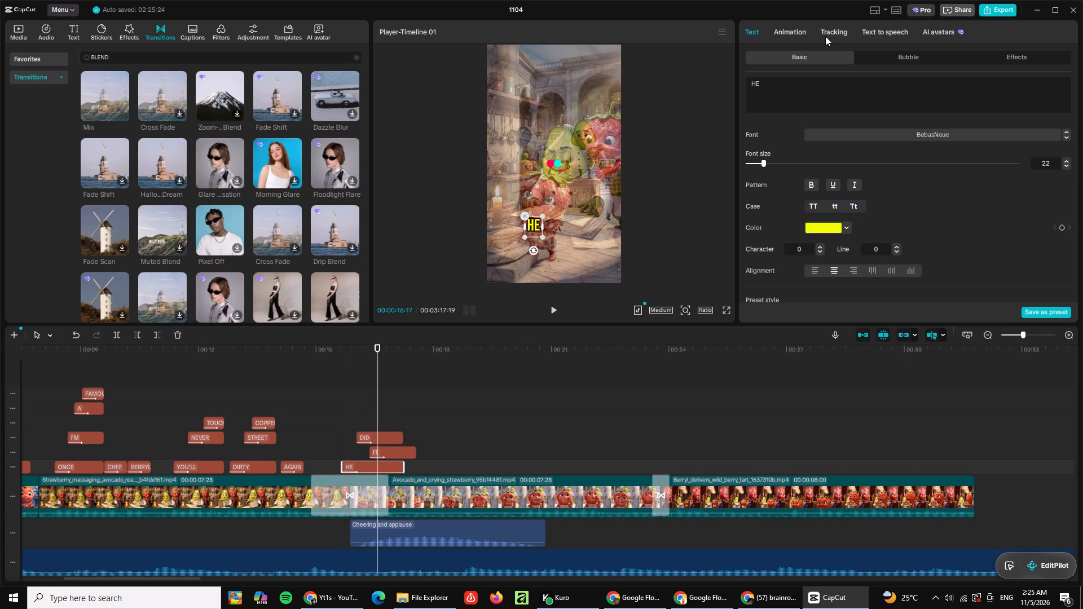
{"action": "left_click", "coordinate": [796, 29]}
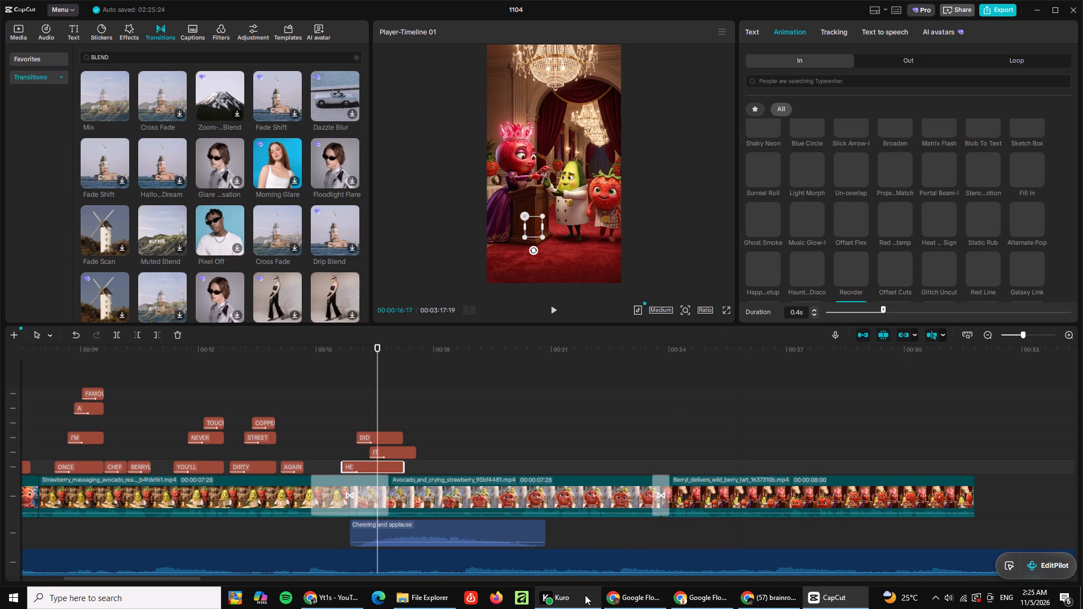
{"action": "left_click_drag", "start_coordinate": [879, 310], "coordinate": [865, 310]}
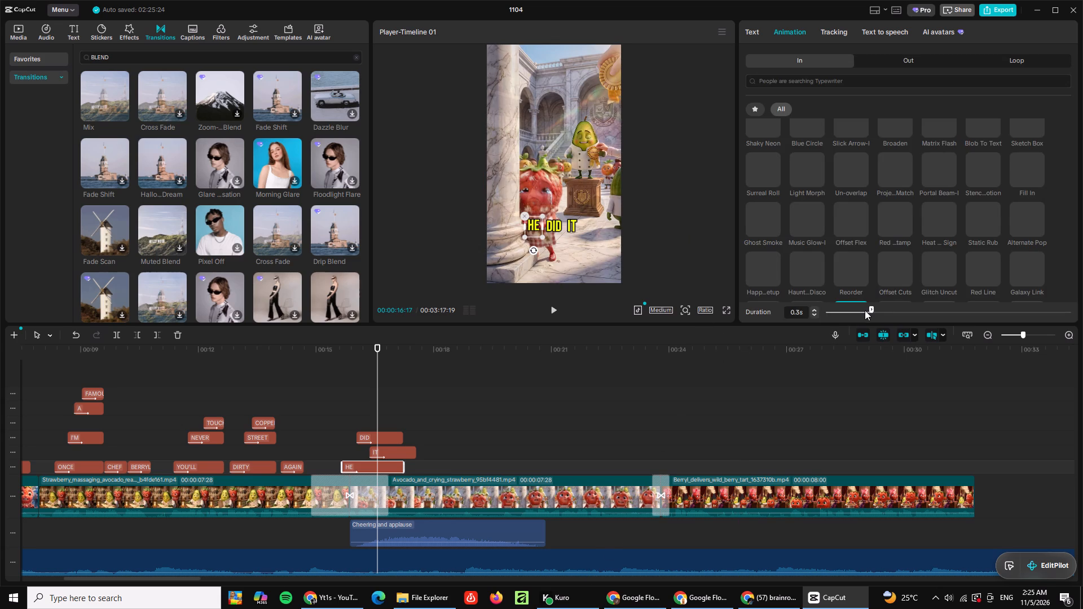
{"action": "left_click_drag", "start_coordinate": [865, 310], "coordinate": [857, 311]}
Shorten the entrance animations of the IT and DID captions to 0.2s each.
{"action": "left_click", "coordinate": [411, 448]}
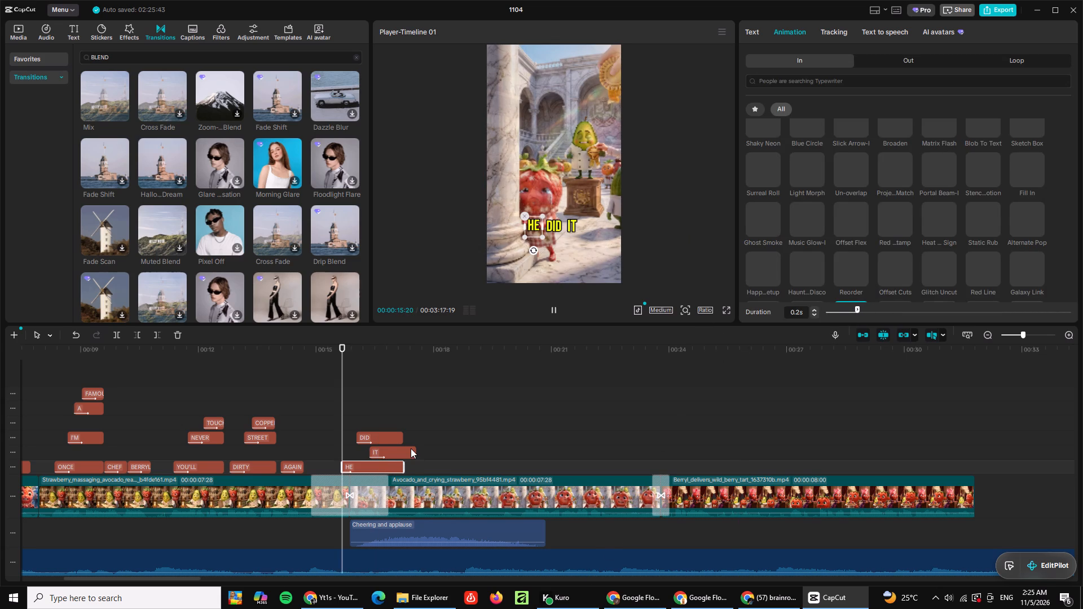
{"action": "left_click", "coordinate": [795, 28]}
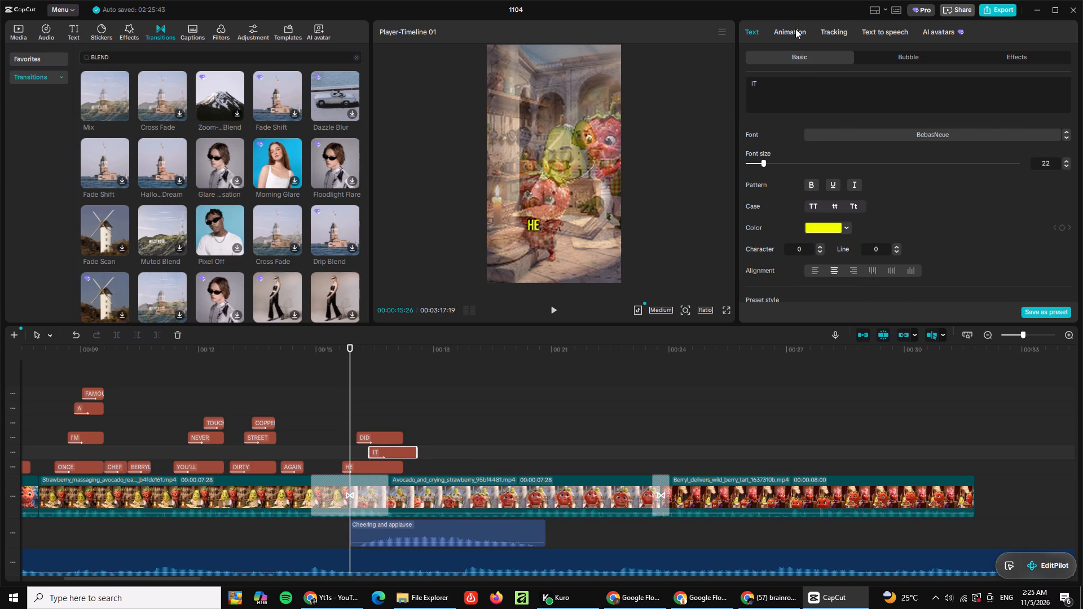
{"action": "left_click", "coordinate": [854, 313]}
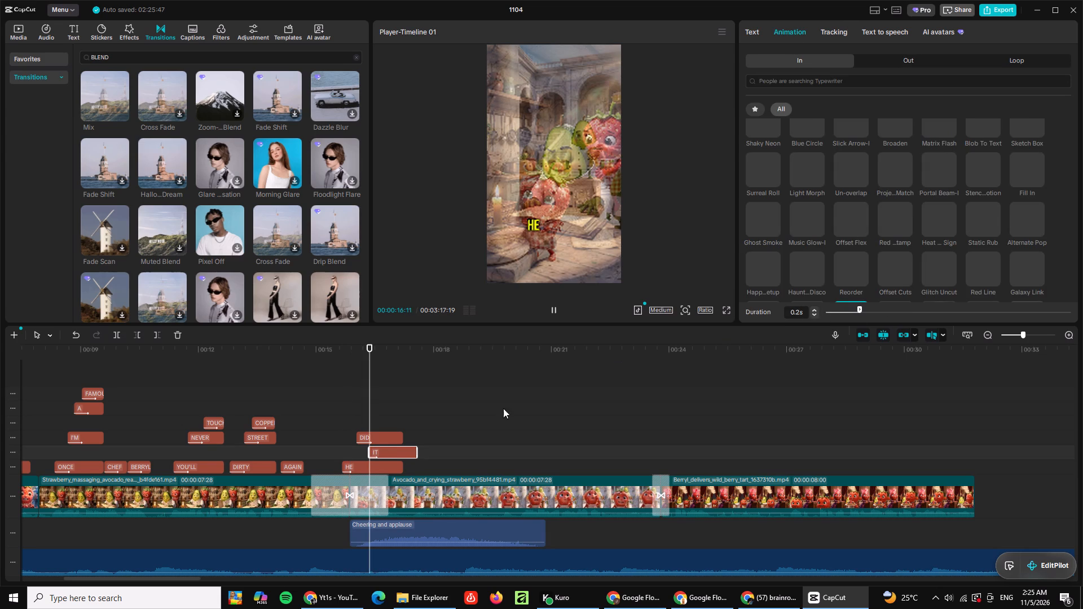
{"action": "left_click", "coordinate": [379, 436]}
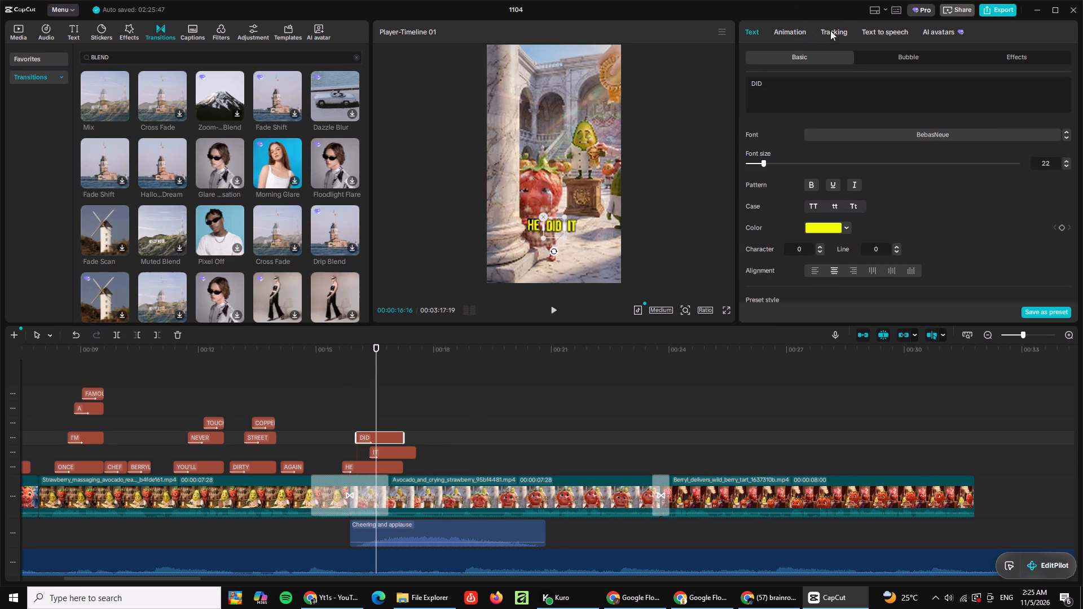
{"action": "left_click", "coordinate": [790, 31]}
{"action": "left_click", "coordinate": [844, 311]}
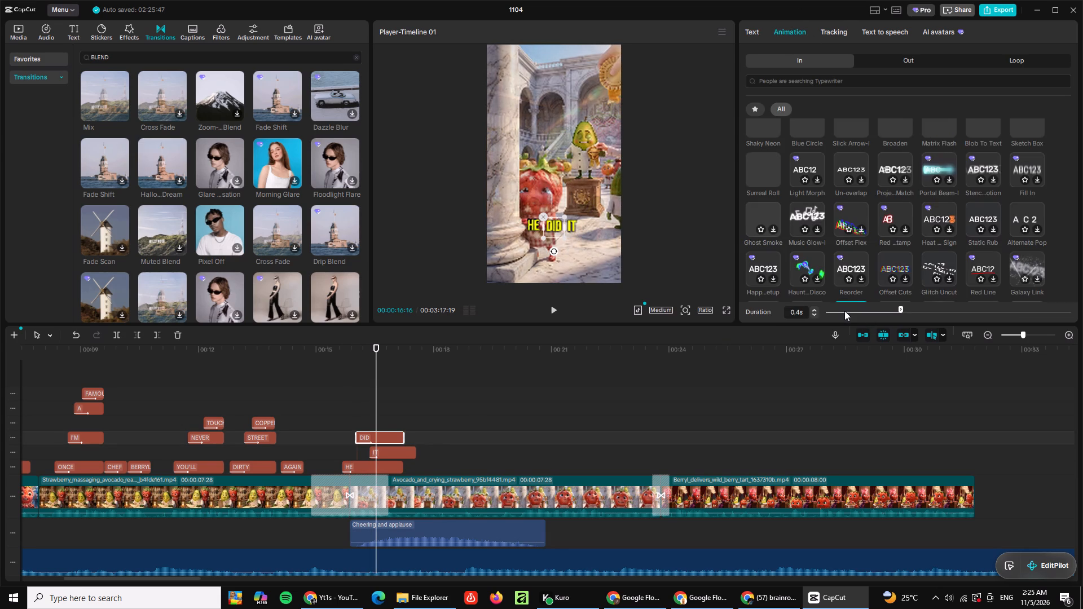
{"action": "left_click", "coordinate": [847, 311]}
{"action": "left_click", "coordinate": [851, 312]}
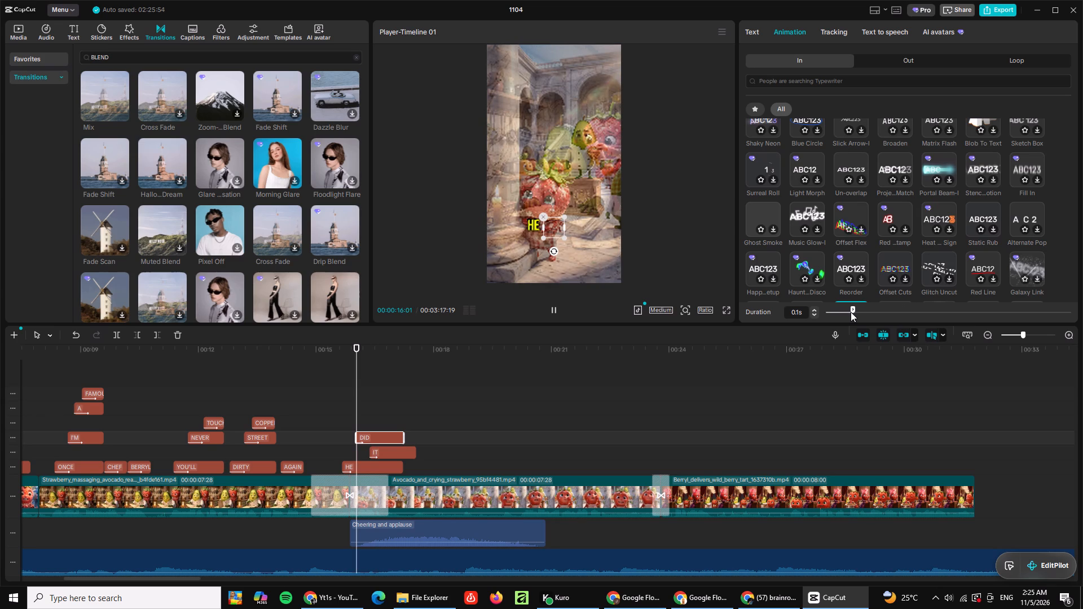
{"action": "left_click", "coordinate": [856, 312]}
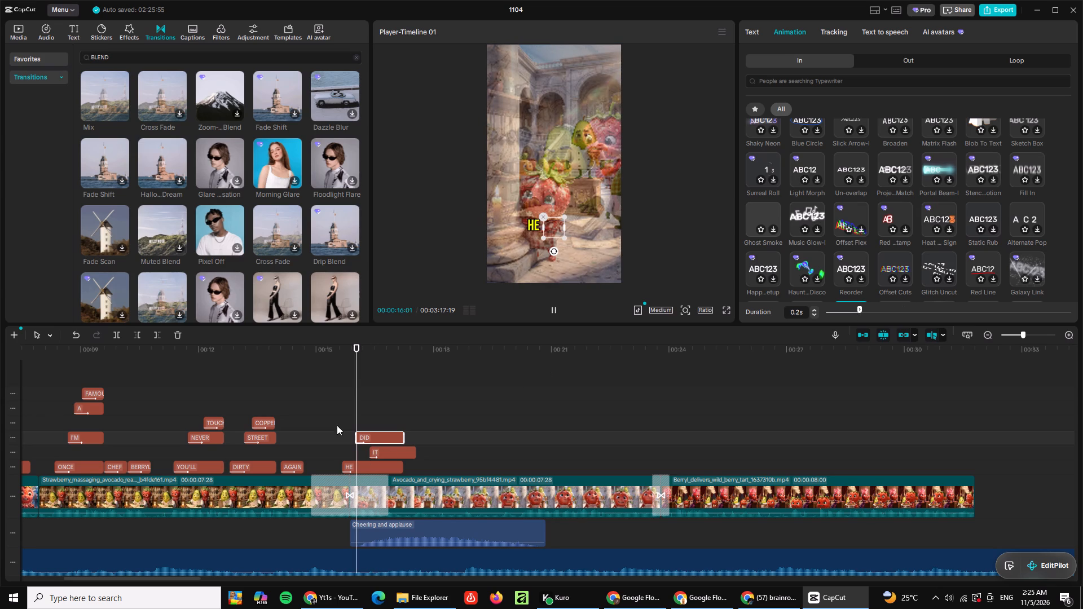
Replay the phrase and trim the end of the IT caption to line up with the ends of DID and HE.
{"action": "left_click", "coordinate": [337, 425]}
{"action": "left_click", "coordinate": [557, 315]}
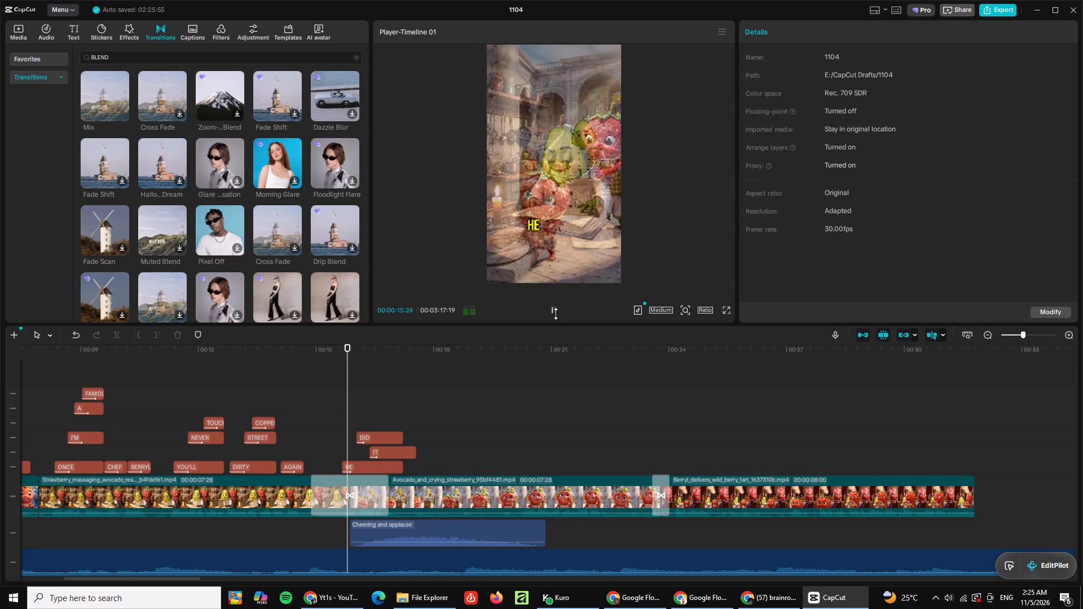
{"action": "left_click", "coordinate": [556, 314]}
{"action": "left_click", "coordinate": [347, 413]}
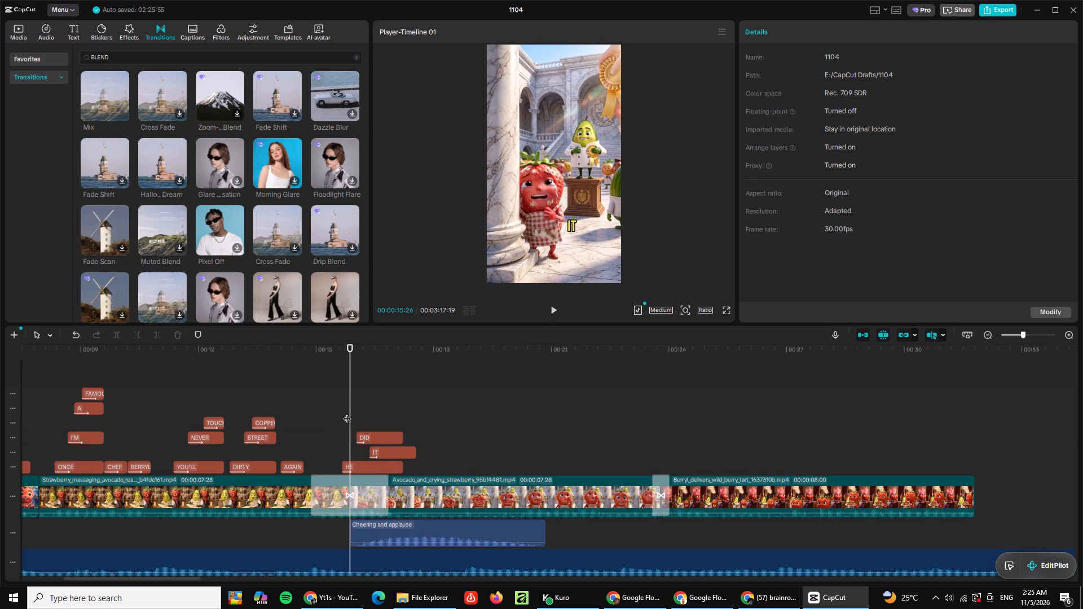
{"action": "left_click", "coordinate": [334, 410]}
{"action": "left_click", "coordinate": [554, 308]}
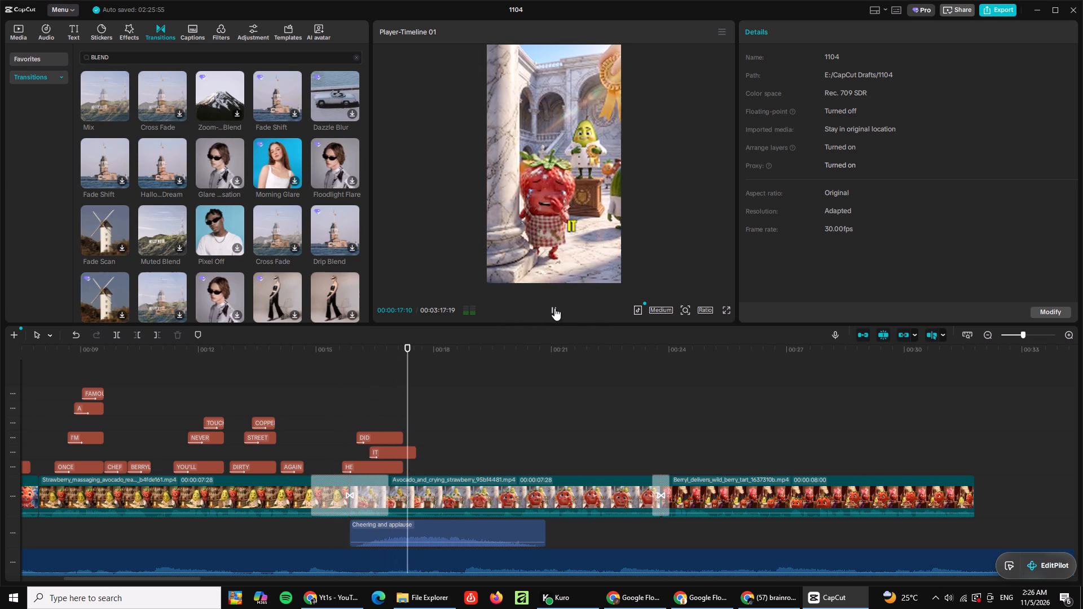
{"action": "left_click", "coordinate": [554, 308]}
{"action": "left_click", "coordinate": [402, 451]}
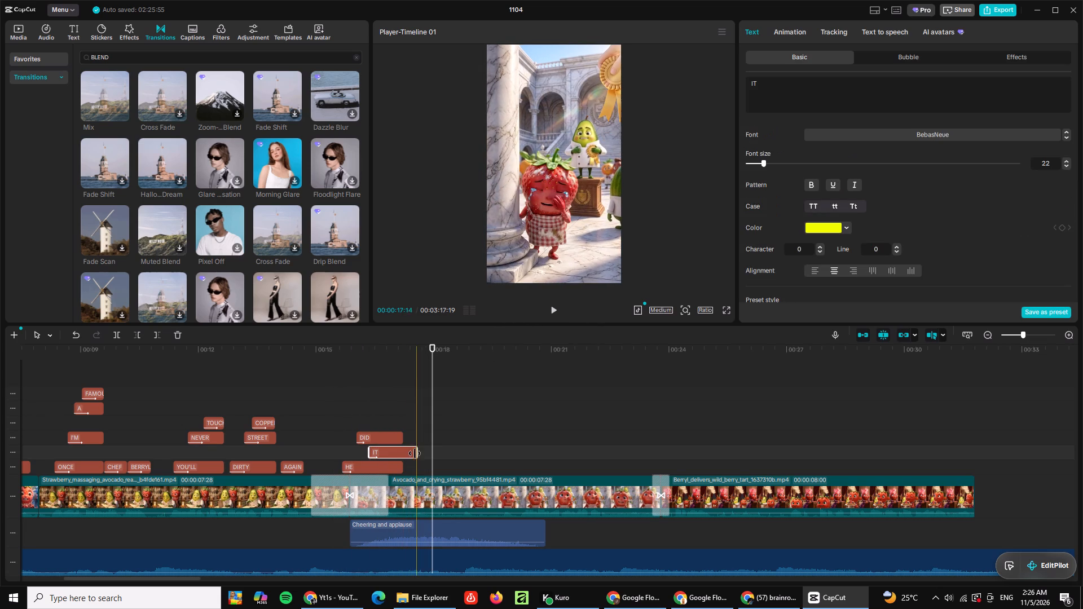
{"action": "left_click_drag", "start_coordinate": [415, 453], "coordinate": [399, 448]}
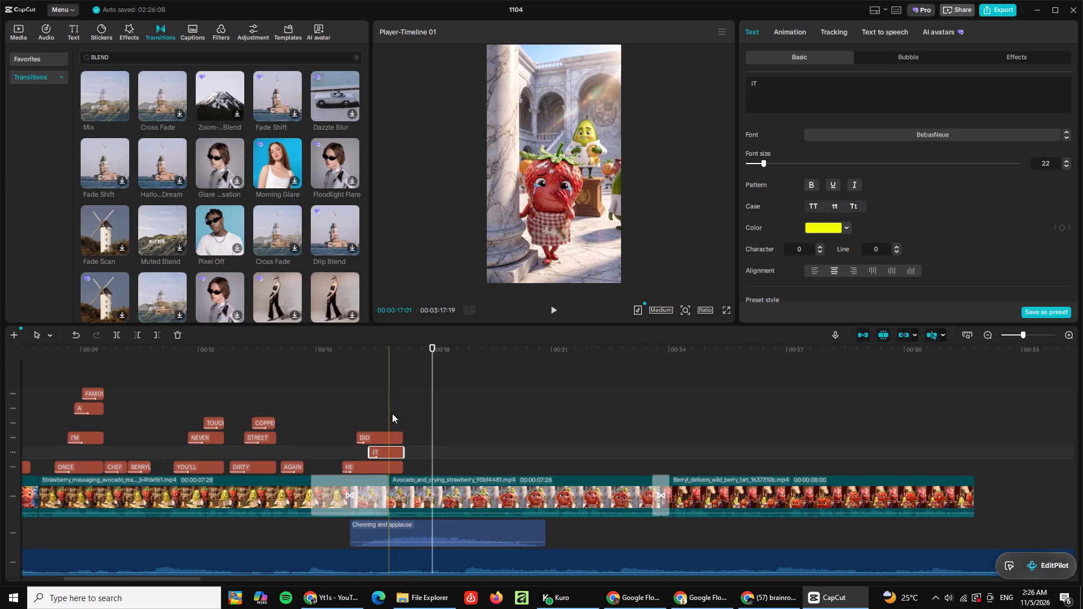
Play on from HE DID IT to the next spoken phrase, paste a caption at 00:00:20:07 and change its text to MY.
{"action": "left_click", "coordinate": [391, 405]}
{"action": "left_click", "coordinate": [328, 407]}
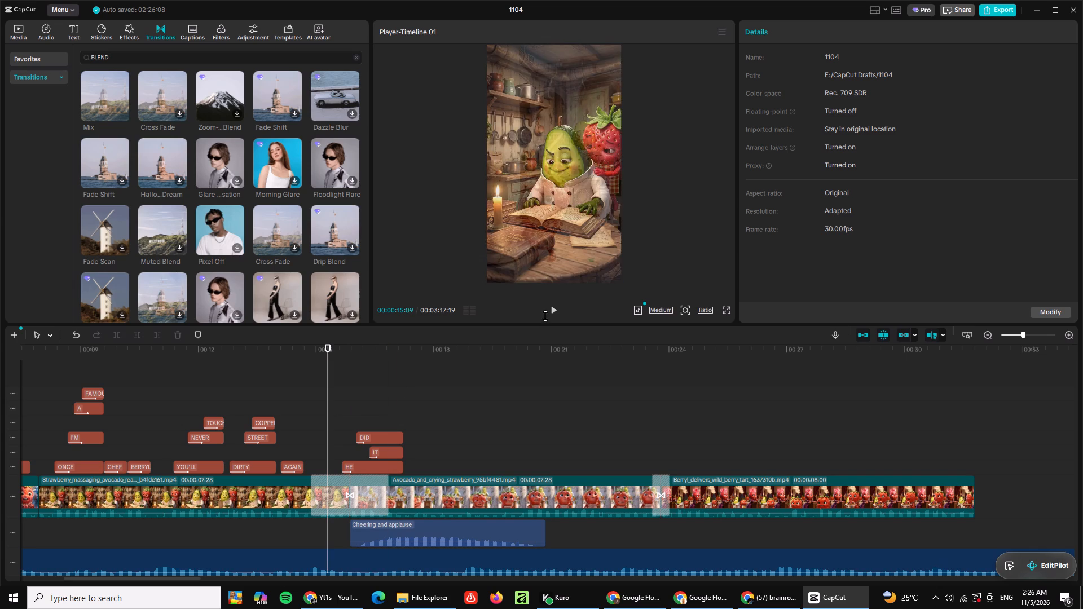
{"action": "left_click", "coordinate": [551, 309]}
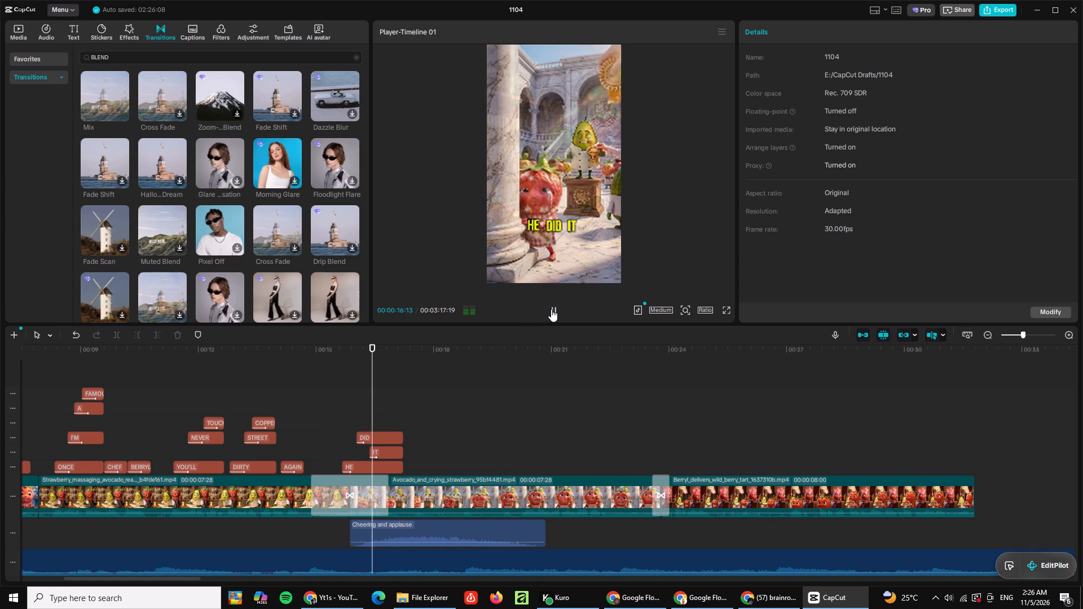
{"action": "left_click", "coordinate": [551, 309]}
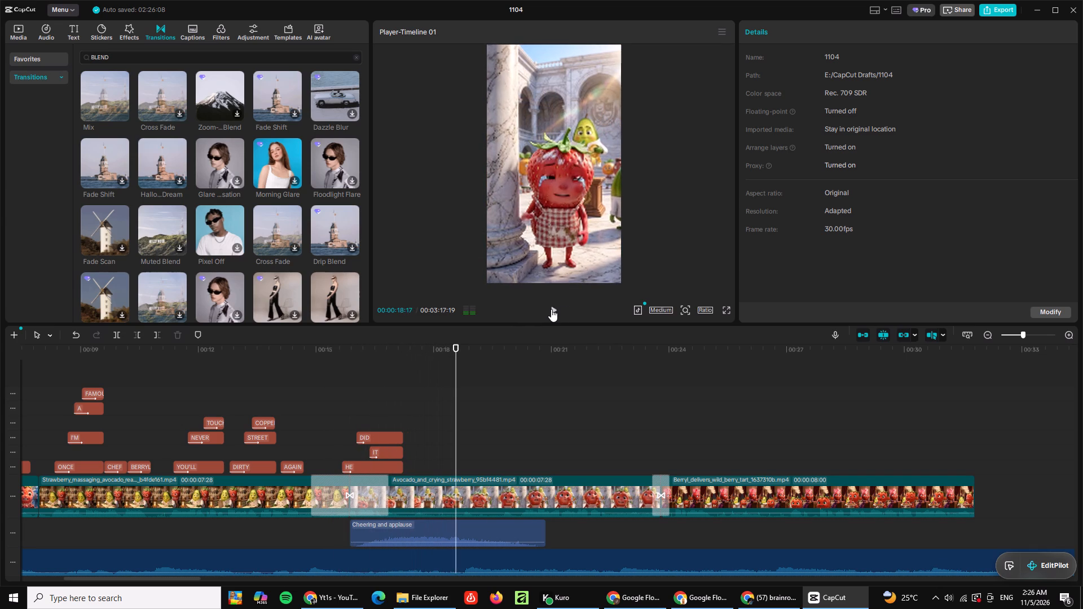
{"action": "left_click", "coordinate": [551, 309]}
{"action": "left_click", "coordinate": [551, 309]}
{"action": "double_click", "coordinate": [551, 309]}
{"action": "double_click", "coordinate": [551, 309]}
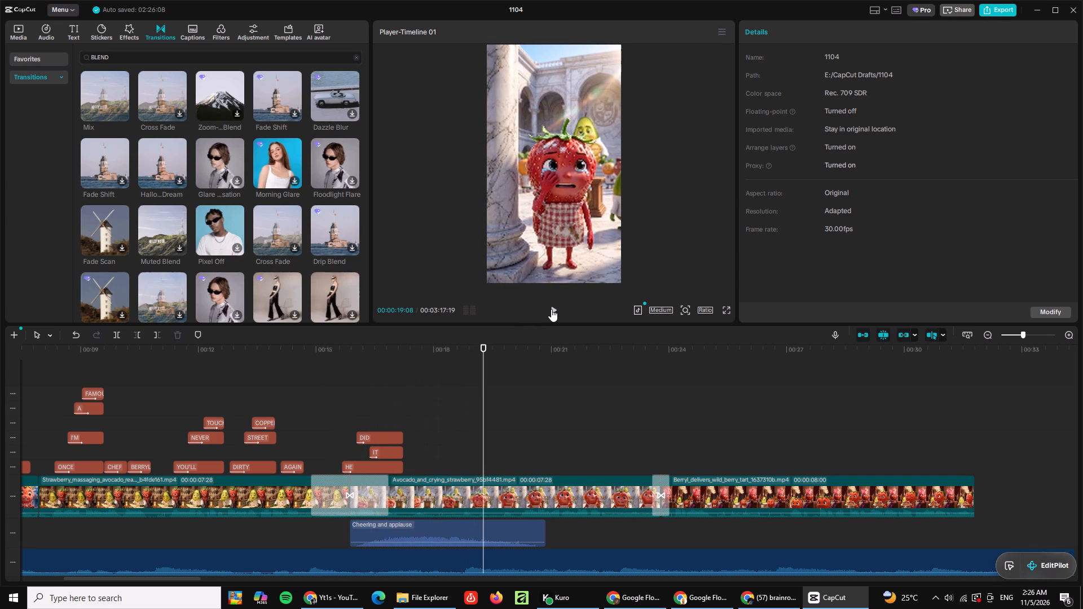
{"action": "triple_click", "coordinate": [551, 309]}
{"action": "left_click", "coordinate": [551, 309]}
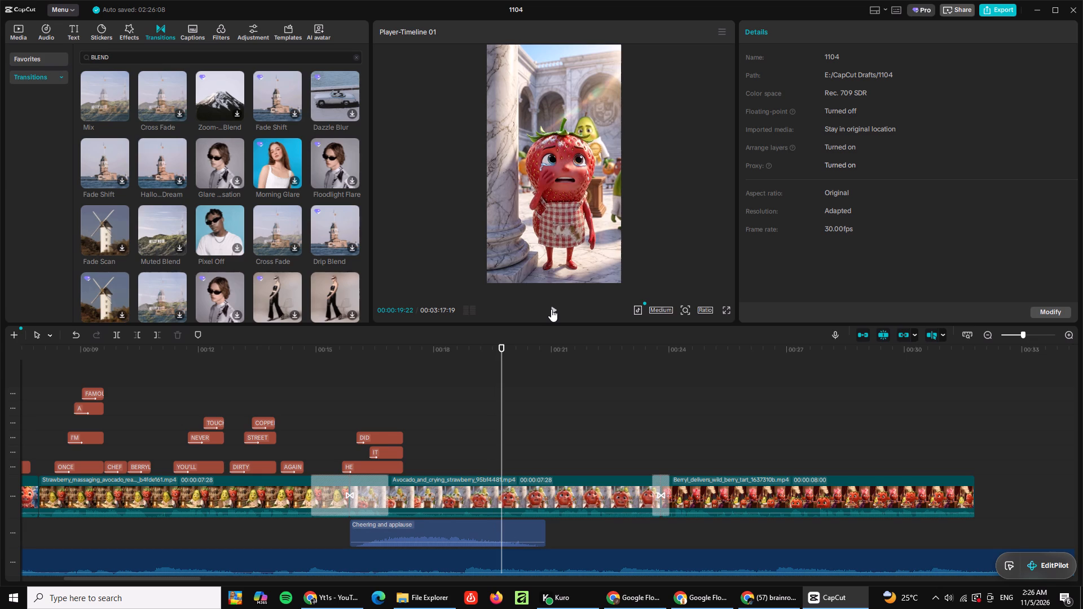
{"action": "double_click", "coordinate": [551, 309]}
{"action": "double_click", "coordinate": [551, 309]}
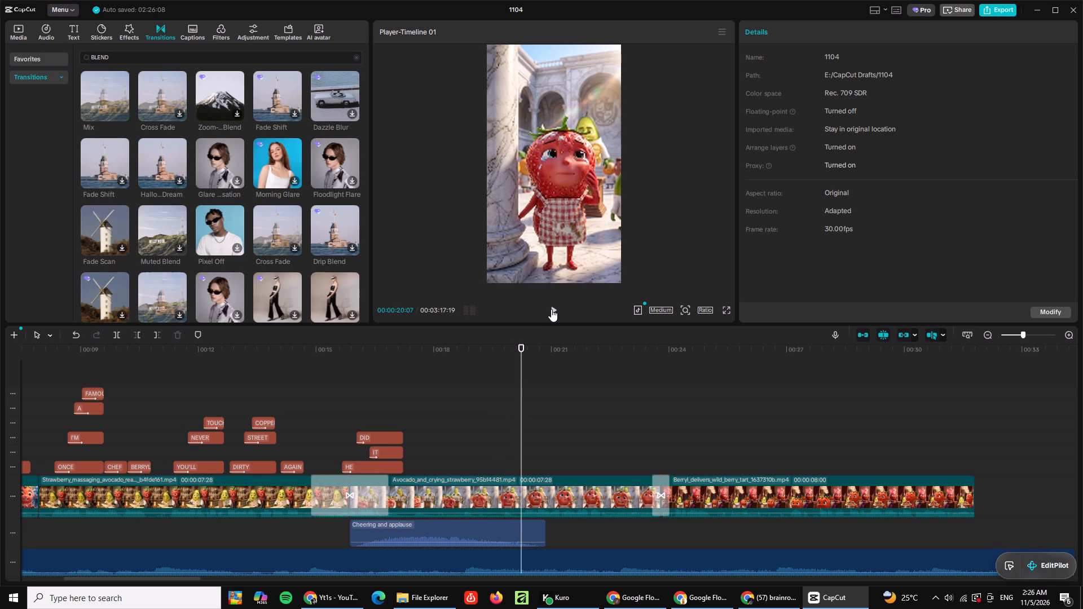
{"action": "key", "text": "ctrl+v"}
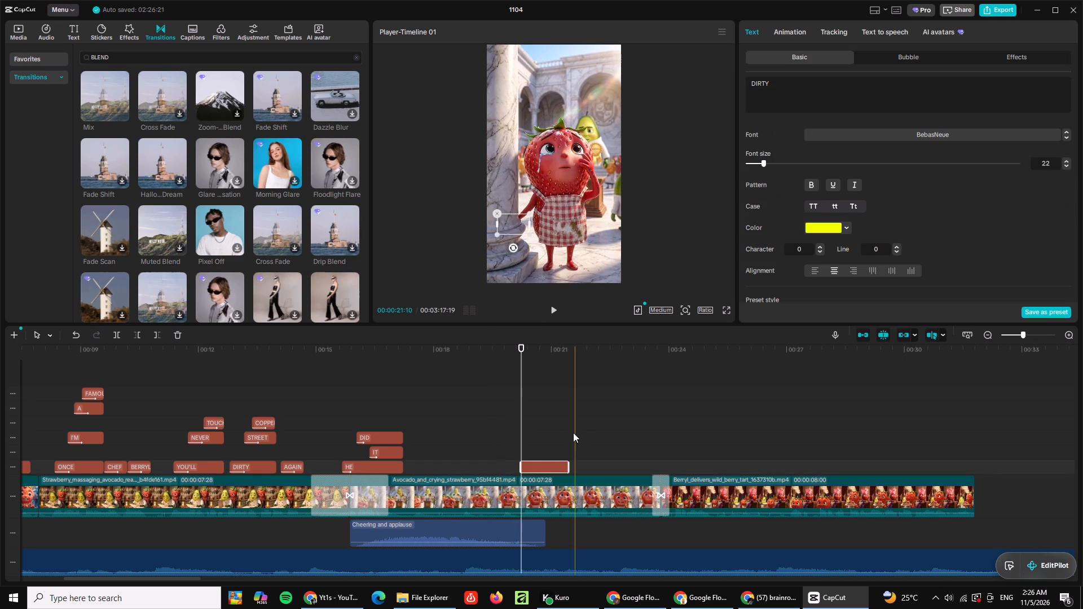
{"action": "double_click", "coordinate": [808, 88]}
{"action": "type", "text": "MY"}
Replay the MY moment, paste another caption at 00:00:20:18, above MY, and change its text to HARDWORK.
{"action": "left_click", "coordinate": [500, 405]}
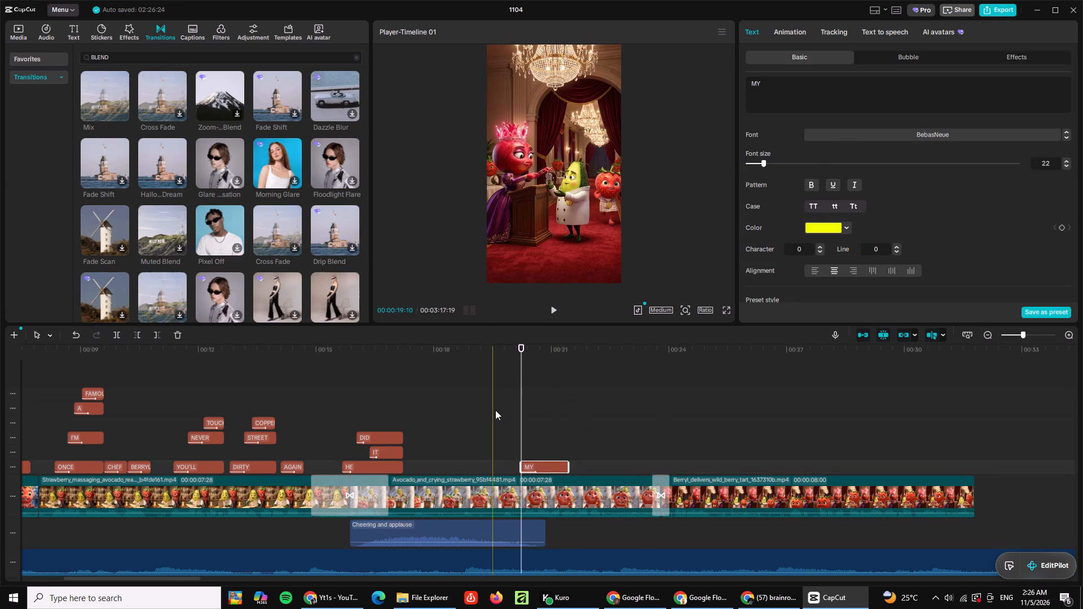
{"action": "key", "text": "space"}
{"action": "key", "text": "space"}
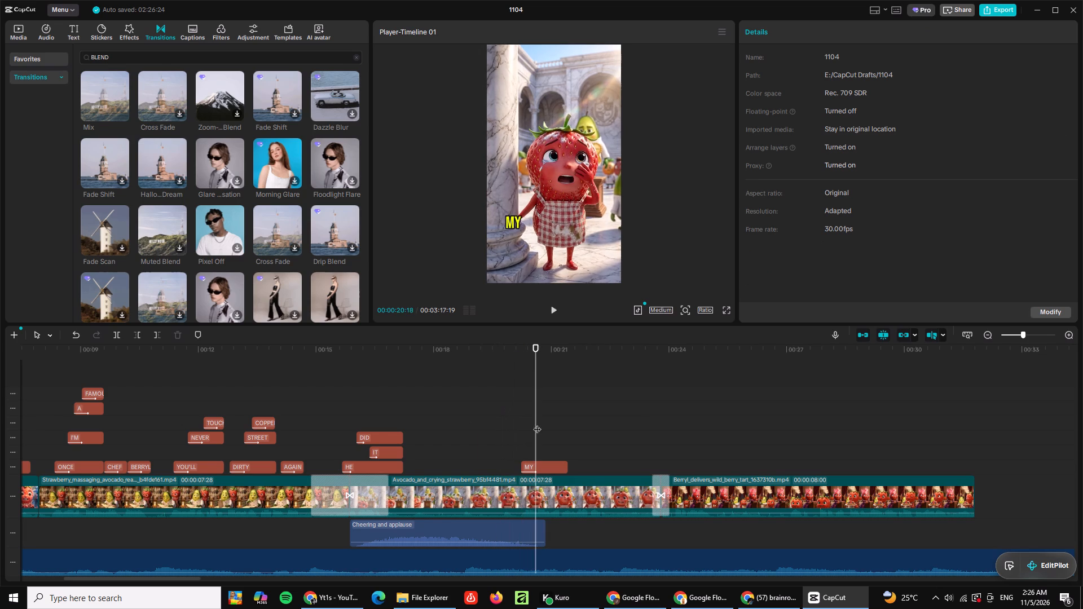
{"action": "key", "text": "ctrl+v"}
{"action": "double_click", "coordinate": [827, 89]}
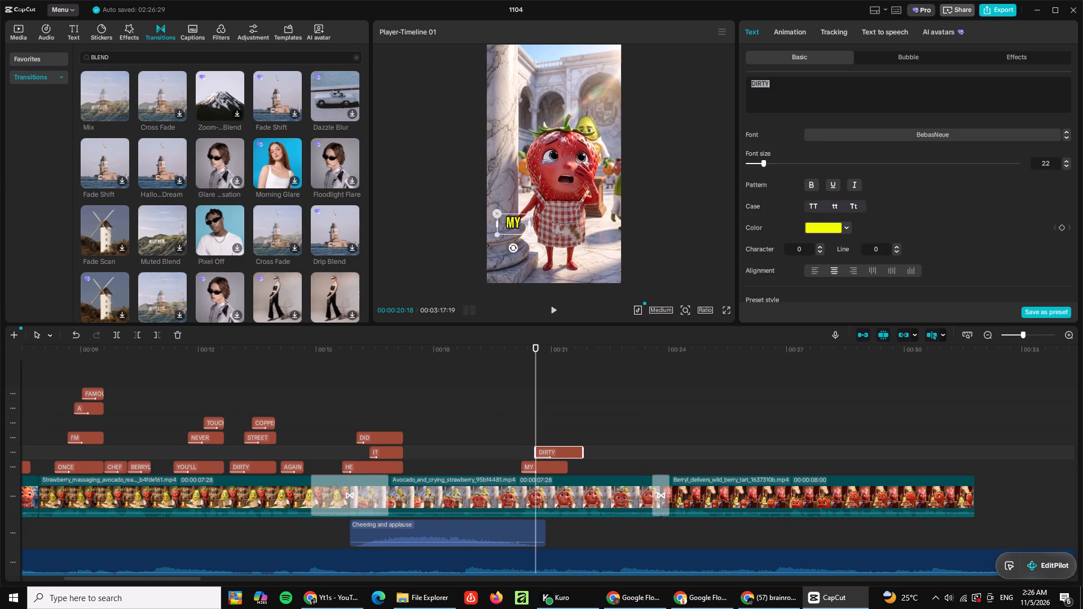
{"action": "type", "text": "HARDWORK"}
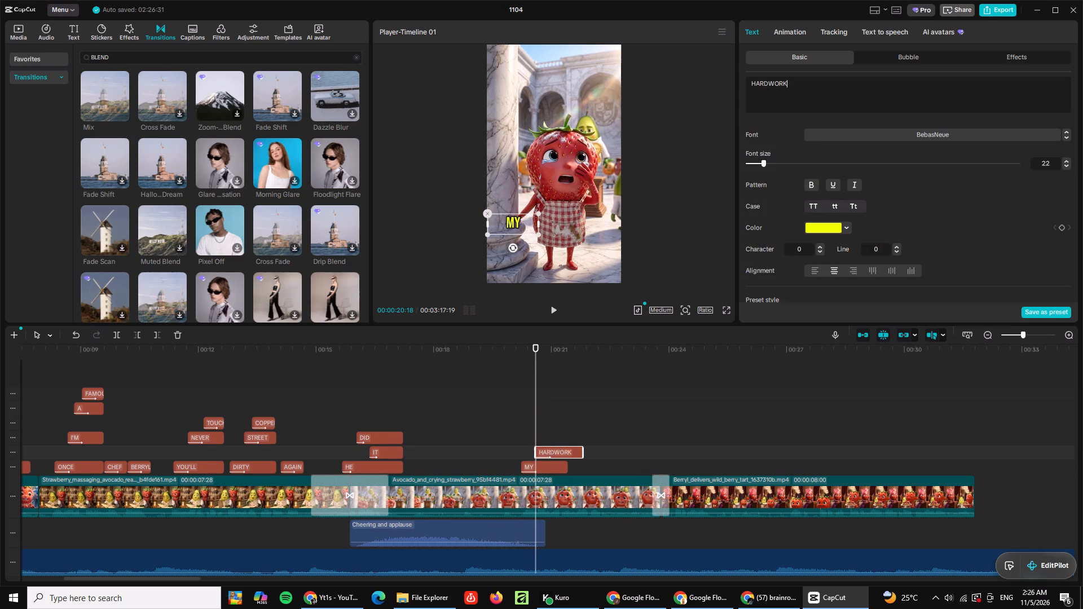
{"action": "left_click", "coordinate": [552, 396]}
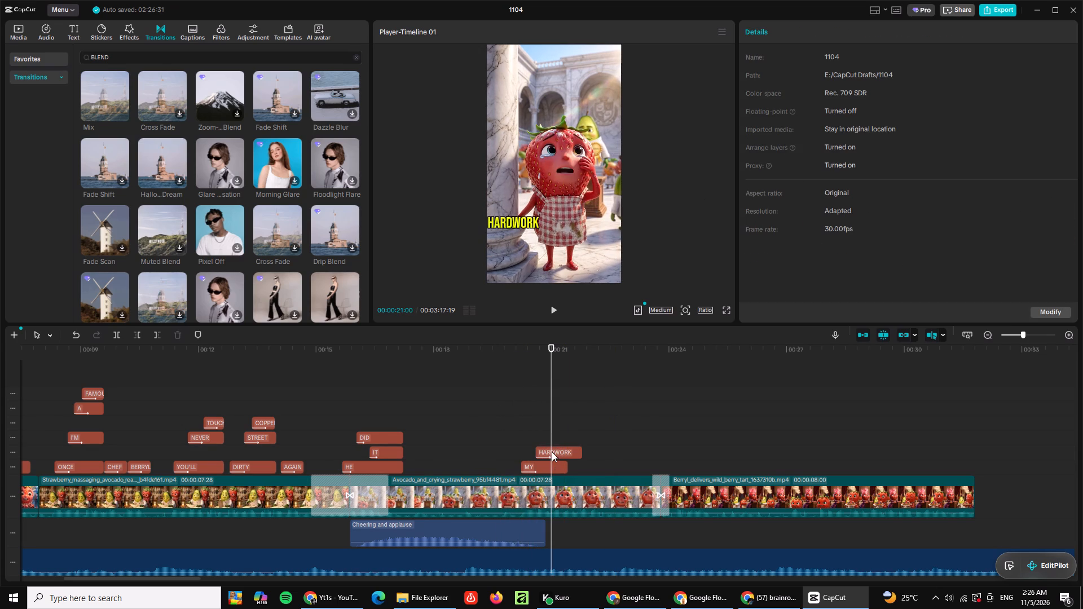
Move the HARDWORK caption in the frame so it sits directly after MY on the same line.
{"action": "left_click", "coordinate": [552, 452]}
{"action": "left_click_drag", "start_coordinate": [515, 225], "coordinate": [553, 226]}
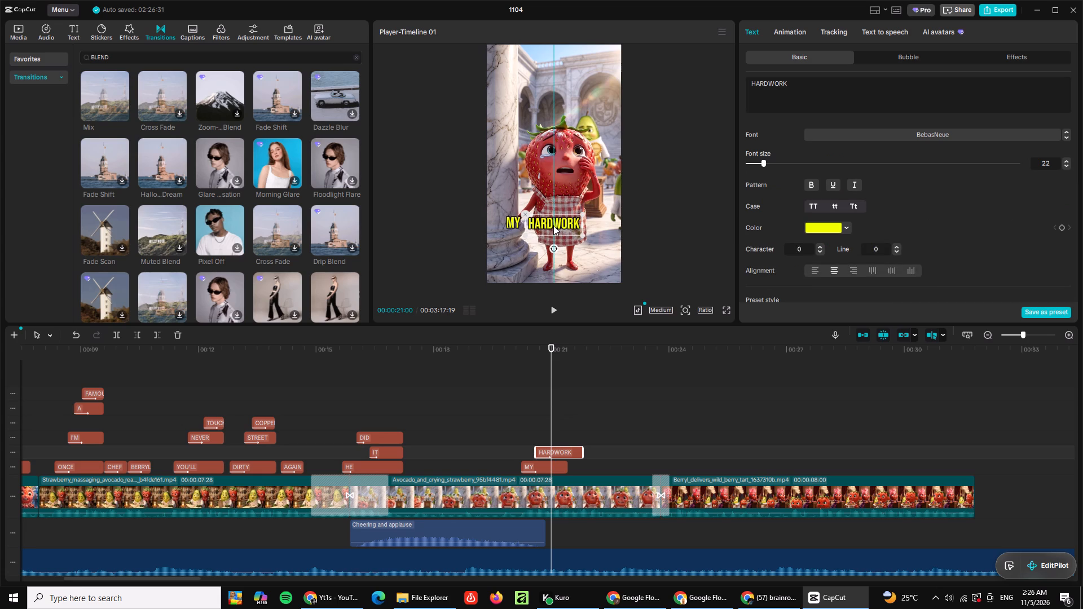
{"action": "left_click_drag", "start_coordinate": [553, 226], "coordinate": [551, 224]}
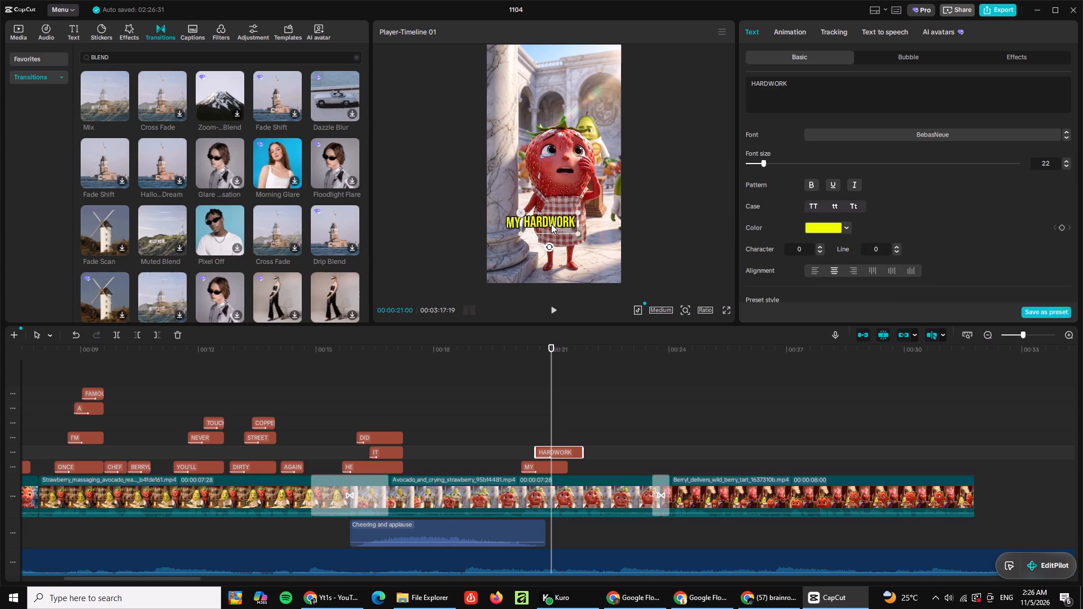
{"action": "left_click_drag", "start_coordinate": [551, 224], "coordinate": [551, 227]}
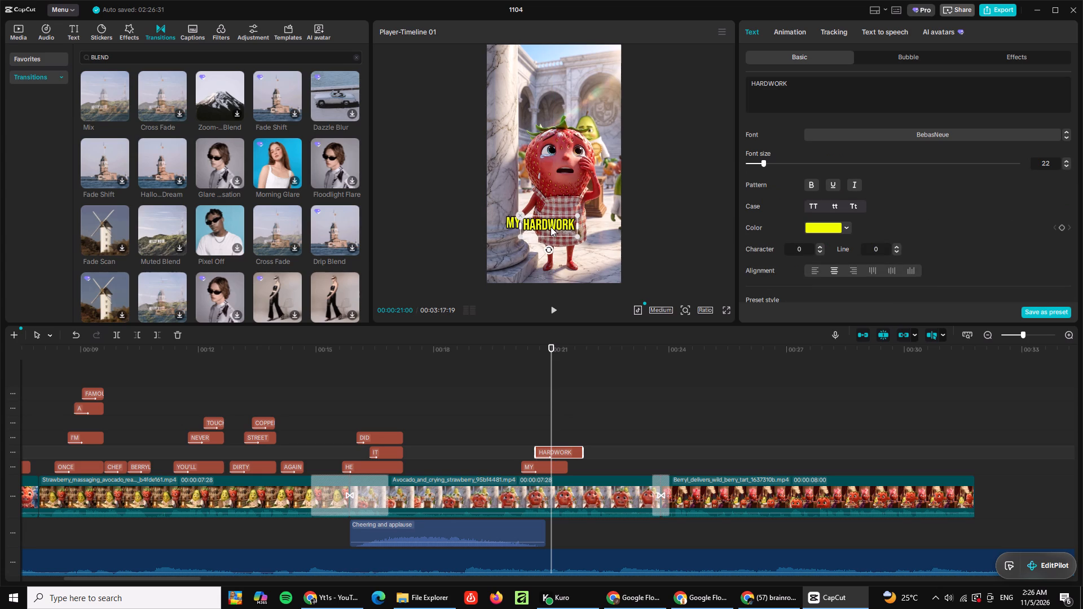
{"action": "left_click_drag", "start_coordinate": [551, 227], "coordinate": [551, 226]}
Replay the MY HARDWORK phrase, paste another caption where the next word starts and place it on the track above HARDWORK.
{"action": "left_click", "coordinate": [523, 416]}
{"action": "key", "text": "space"}
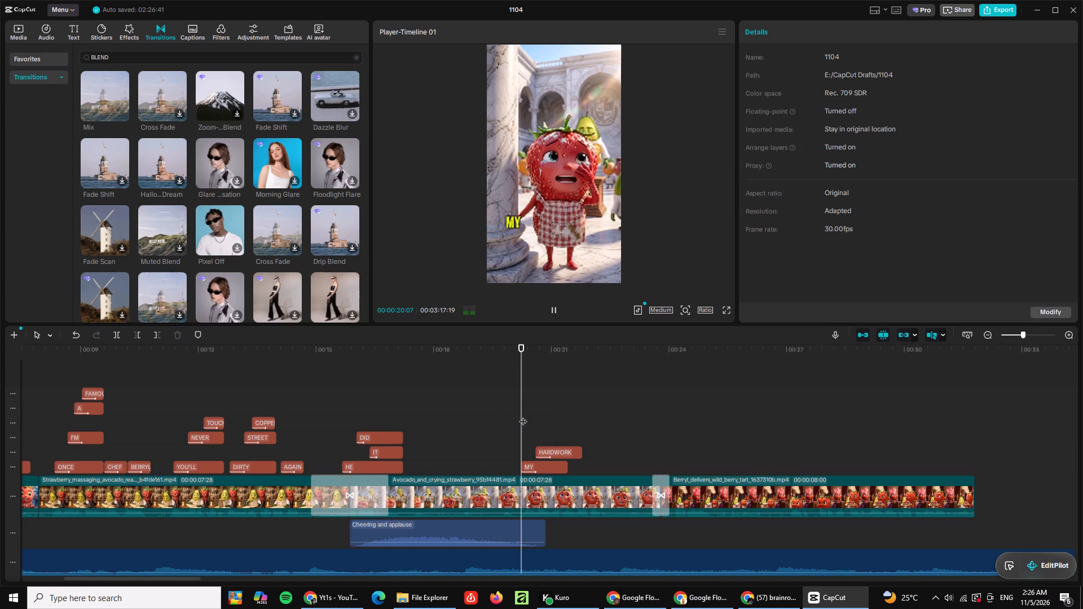
{"action": "key", "text": "space"}
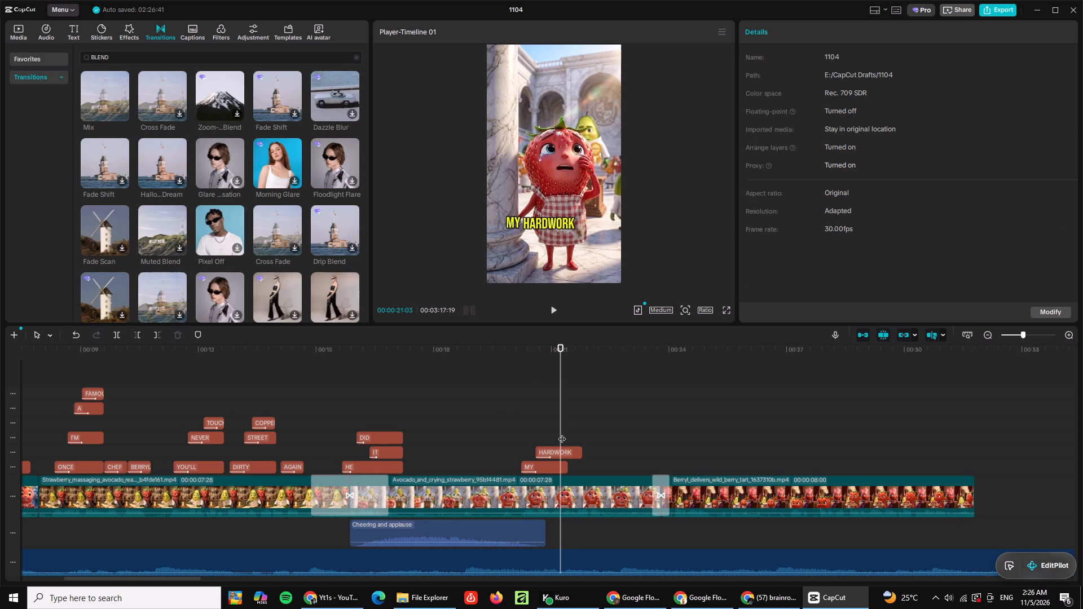
{"action": "key", "text": "ctrl+v"}
{"action": "left_click_drag", "start_coordinate": [572, 464], "coordinate": [572, 453]}
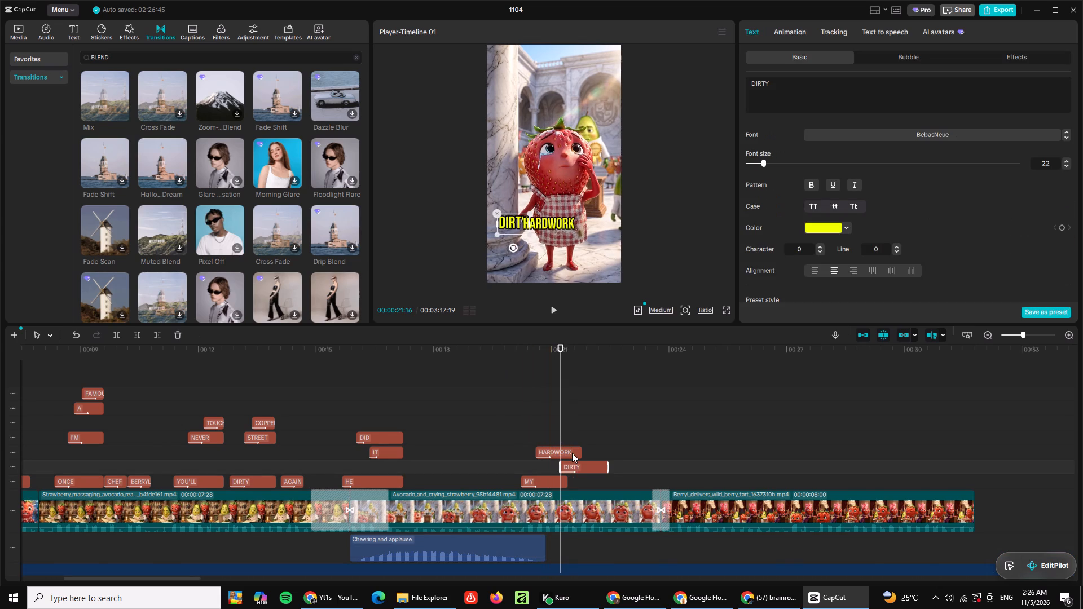
{"action": "left_click_drag", "start_coordinate": [572, 453], "coordinate": [572, 438]}
Replay the phrase and extend the ends of the MY and HARDWORK captions to line up with the end of the pasted caption.
{"action": "left_click", "coordinate": [521, 443]}
{"action": "key", "text": "space"}
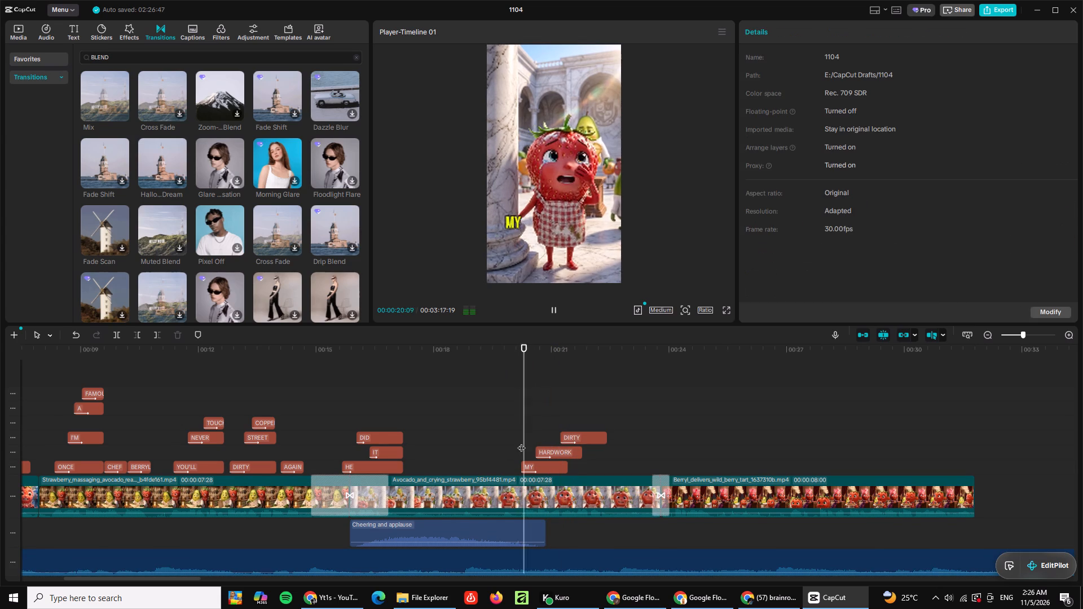
{"action": "key", "text": "space"}
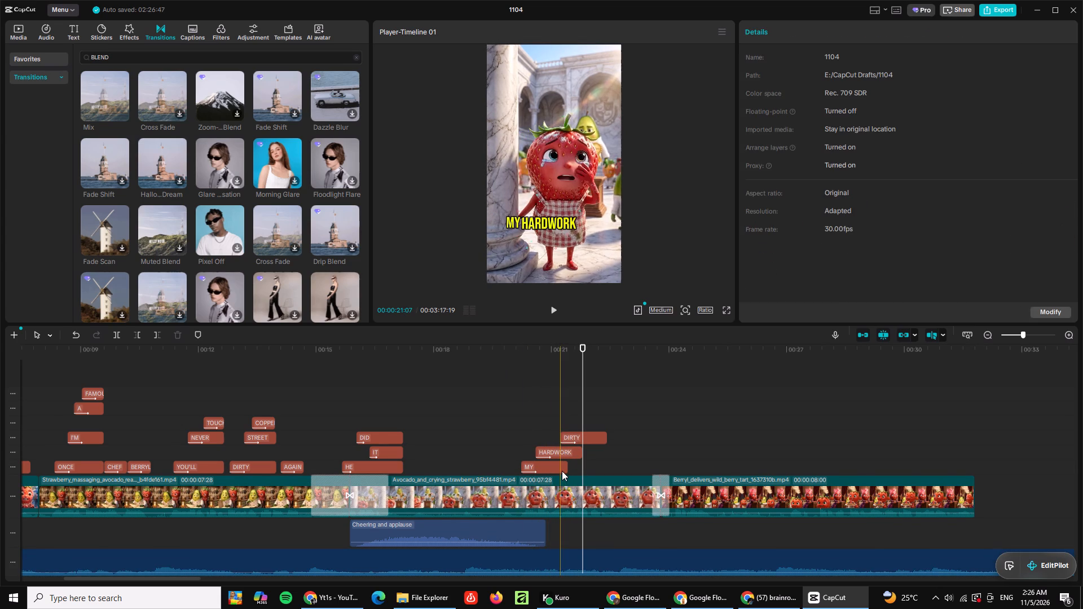
{"action": "left_click", "coordinate": [562, 471]}
{"action": "left_click_drag", "start_coordinate": [569, 467], "coordinate": [606, 472]}
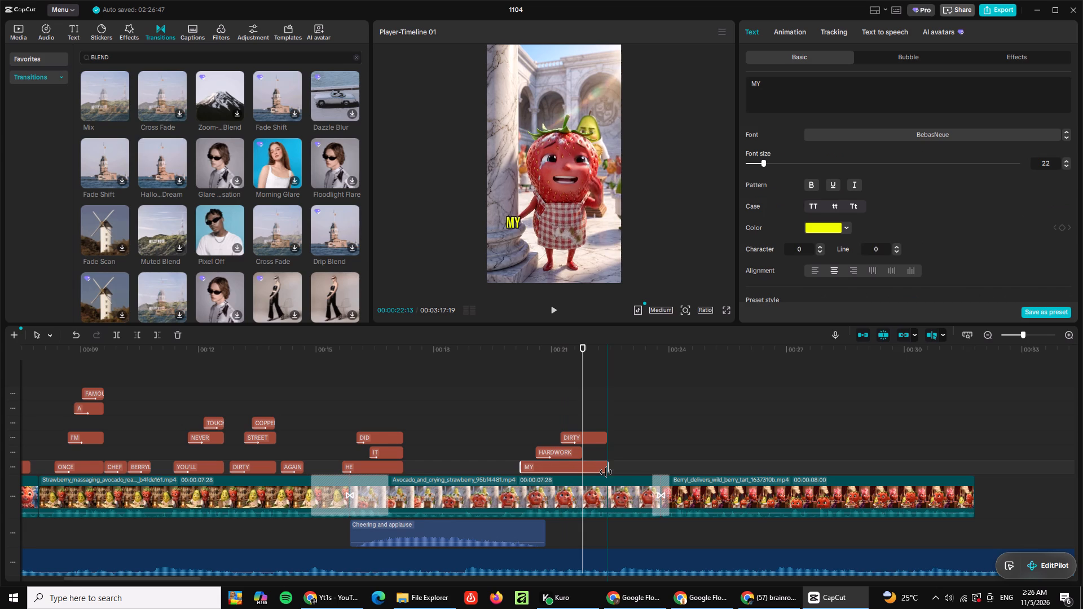
{"action": "left_click", "coordinate": [573, 453]}
{"action": "left_click_drag", "start_coordinate": [583, 455], "coordinate": [605, 461]}
Replay the phrase, move the pasted DIRTY caption right after HARDWORK in the frame and change its text to WAS.
{"action": "left_click", "coordinate": [513, 413]}
{"action": "key", "text": "space"}
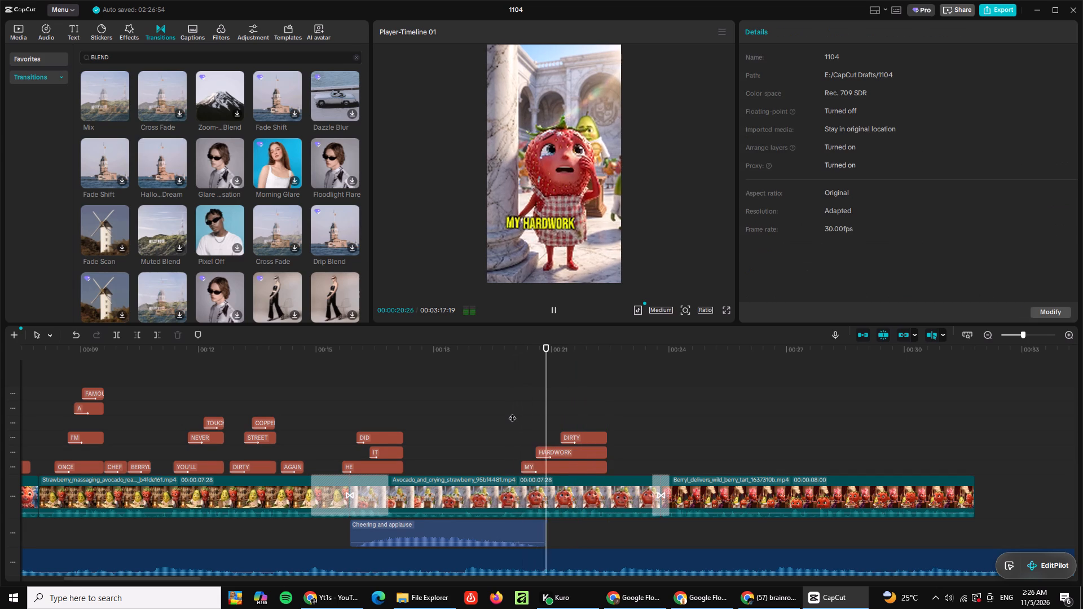
{"action": "key", "text": "space"}
{"action": "left_click", "coordinate": [579, 441]}
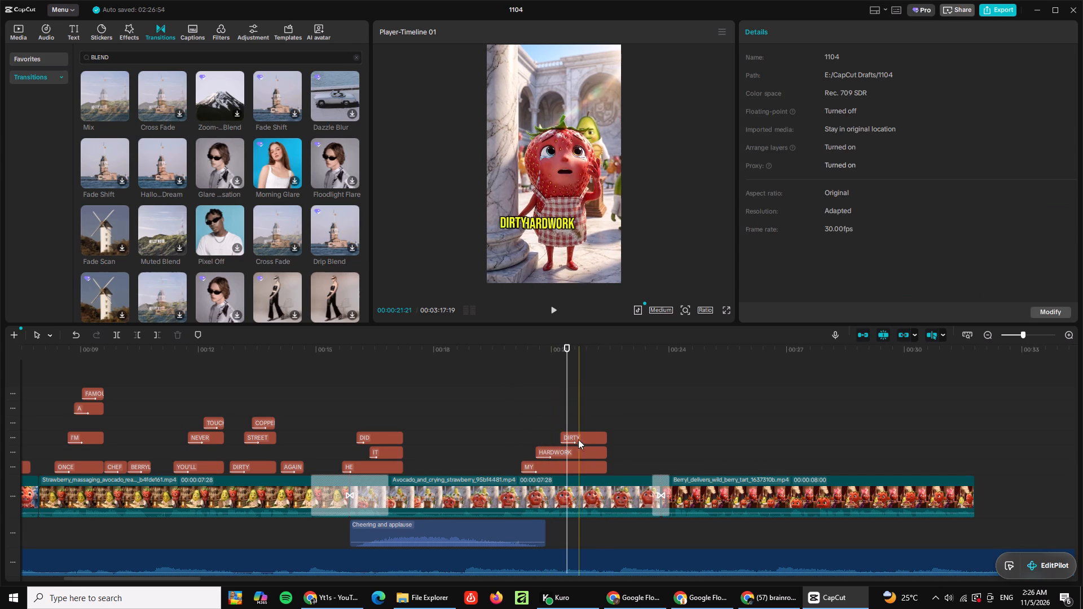
{"action": "left_click_drag", "start_coordinate": [512, 222], "coordinate": [589, 222]}
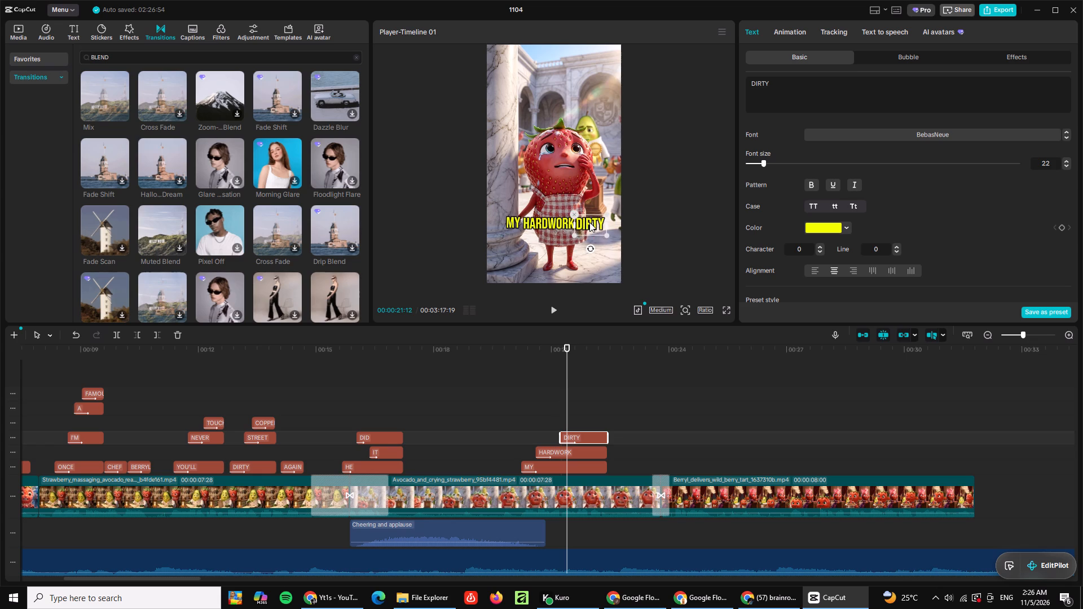
{"action": "left_click_drag", "start_coordinate": [589, 222], "coordinate": [591, 222]}
{"action": "double_click", "coordinate": [792, 86]}
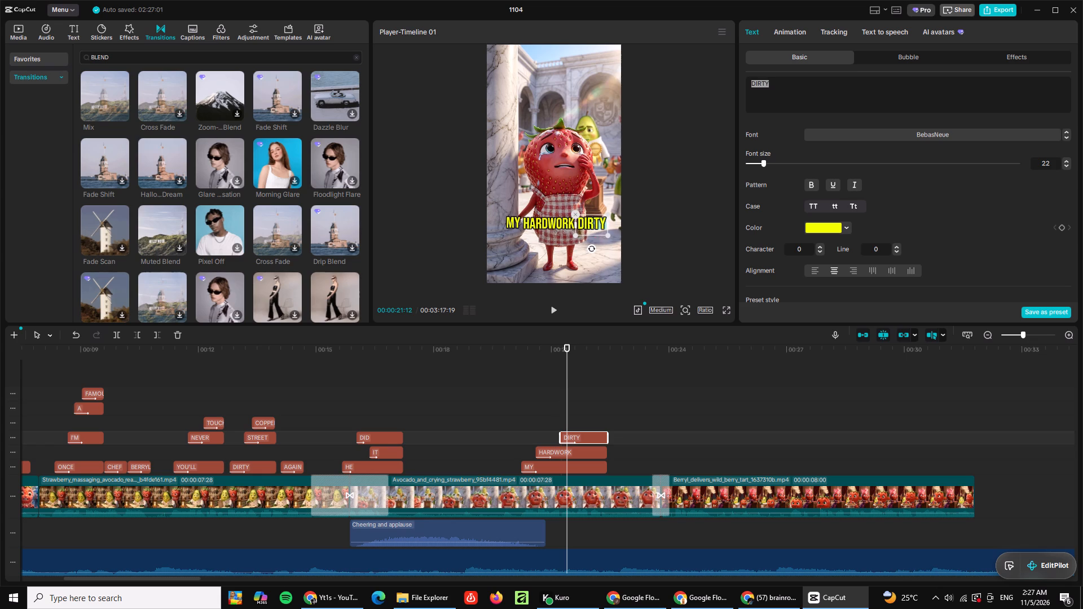
{"action": "type", "text": "WAS"}
{"action": "left_click", "coordinate": [675, 232]}
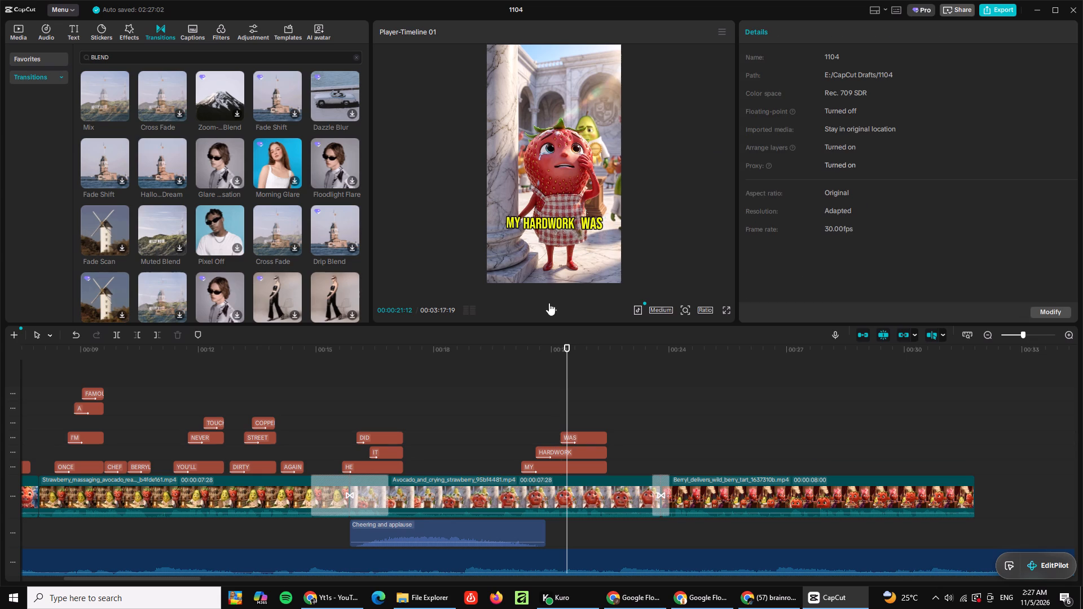
{"action": "left_click", "coordinate": [589, 224]}
{"action": "left_click", "coordinate": [589, 224]}
{"action": "left_click", "coordinate": [671, 223]}
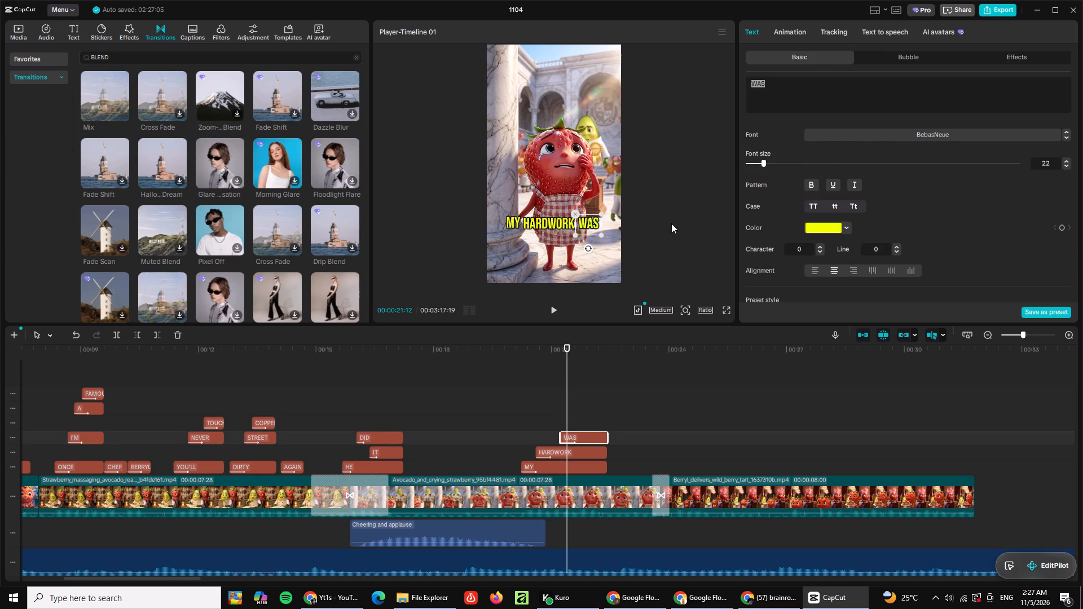
Replay to the end of WAS, split the WAS, HARDWORK and MY captions at 00:00:21:18 and delete their remainders.
{"action": "left_click", "coordinate": [523, 413]}
{"action": "key", "text": "space"}
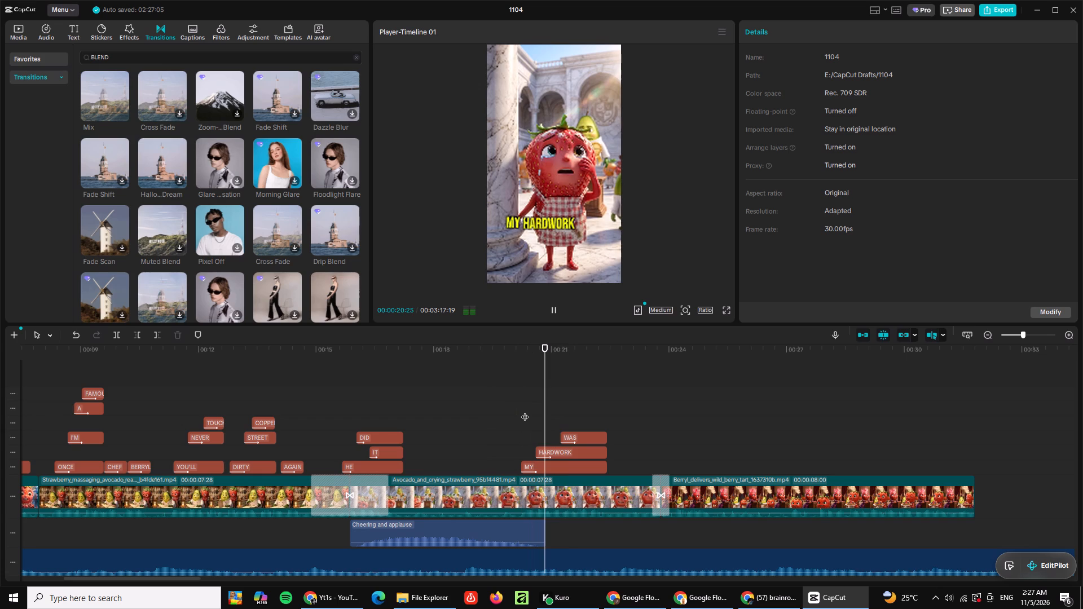
{"action": "key", "text": "space"}
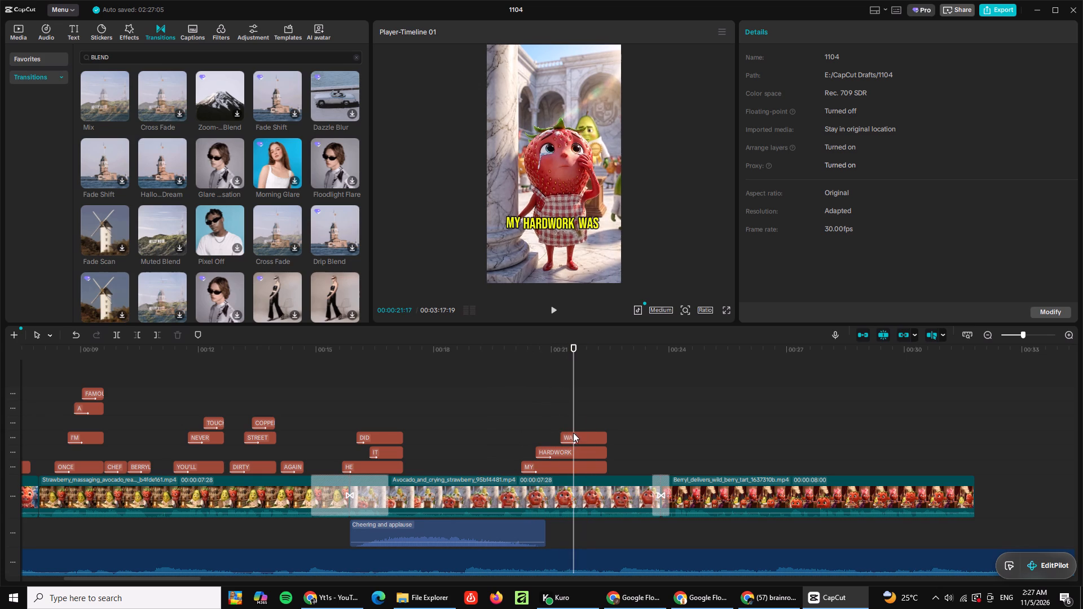
{"action": "left_click", "coordinate": [574, 416]}
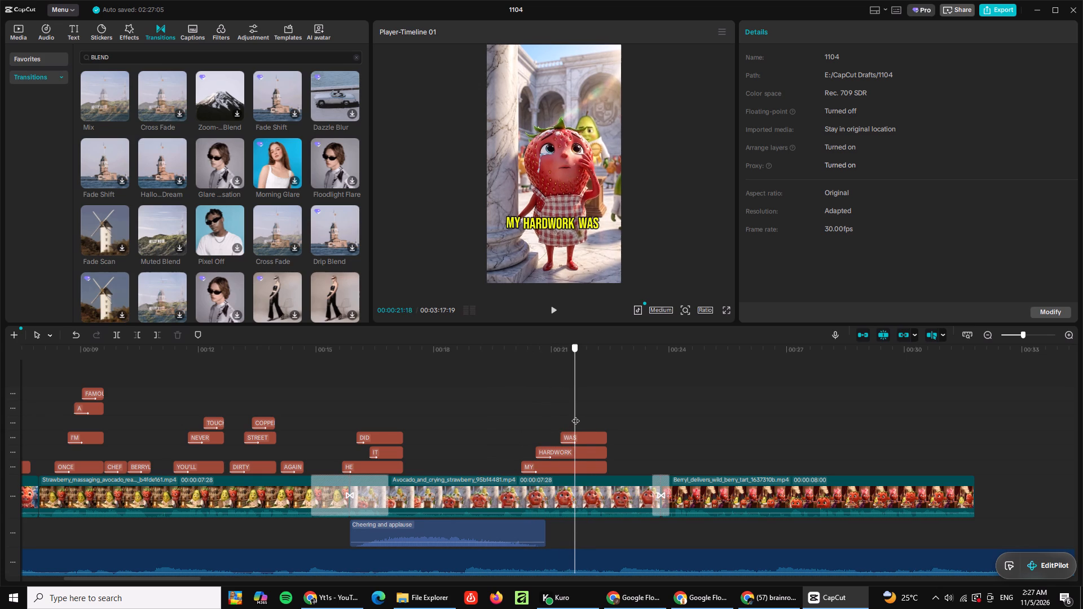
{"action": "left_click", "coordinate": [574, 434]}
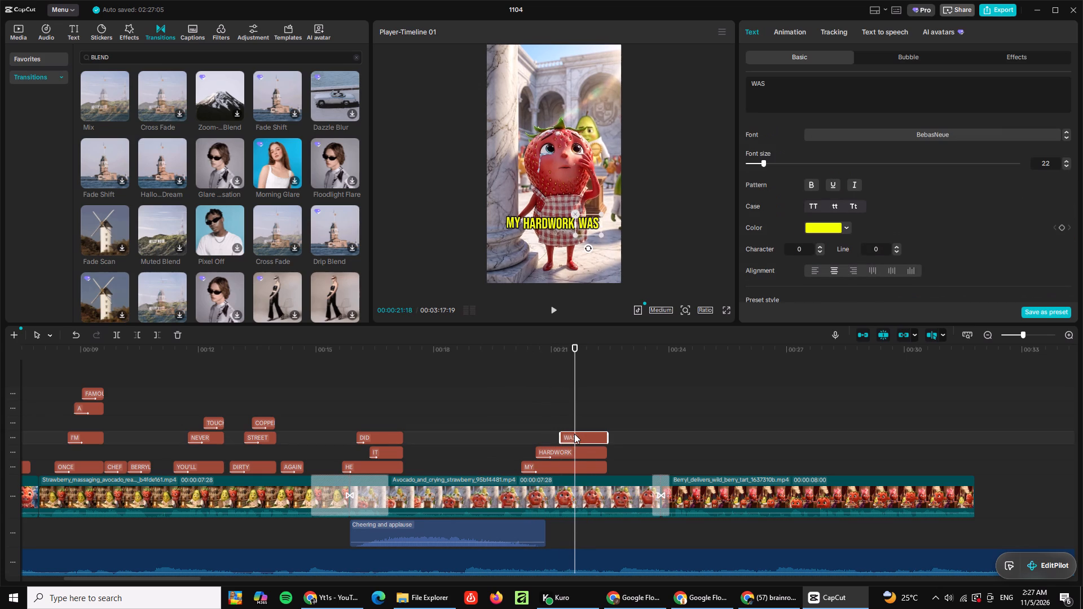
{"action": "key", "text": "b"}
{"action": "left_click", "coordinate": [574, 434]}
{"action": "left_click", "coordinate": [574, 449]}
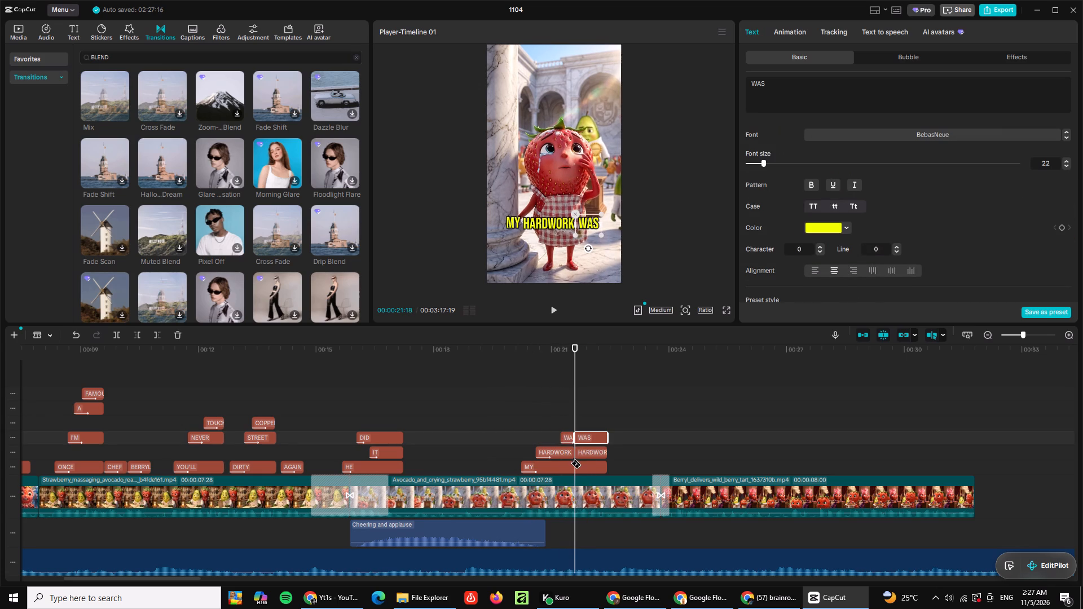
{"action": "left_click", "coordinate": [577, 462]}
{"action": "key", "text": "a"}
{"action": "left_click", "coordinate": [586, 454]}
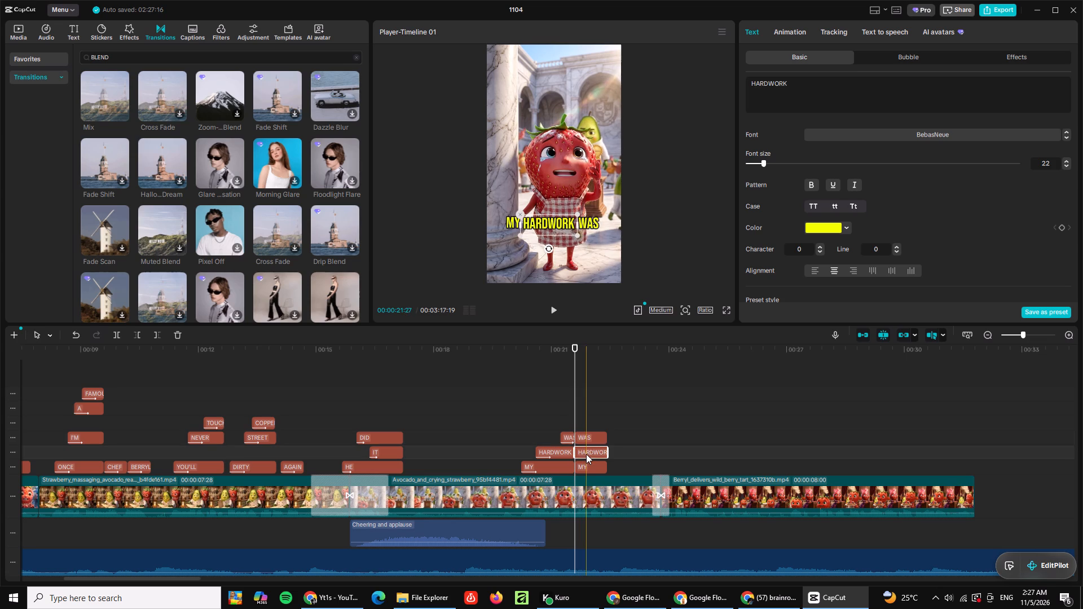
{"action": "key", "text": "BackSpace"}
{"action": "left_click", "coordinate": [589, 434]}
{"action": "key", "text": "BackSpace"}
{"action": "left_click", "coordinate": [589, 468]}
{"action": "key", "text": "BackSpace"}
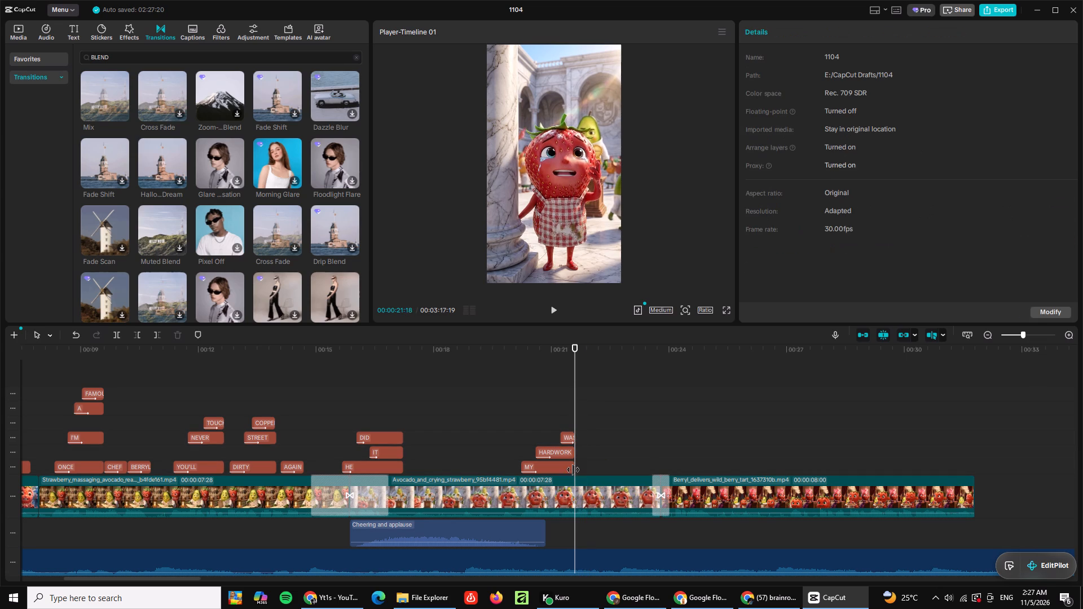
Copy the MY caption, paste it at 00:00:21:18 and change the copy's text to WORTH IT.
{"action": "left_click", "coordinate": [561, 465]}
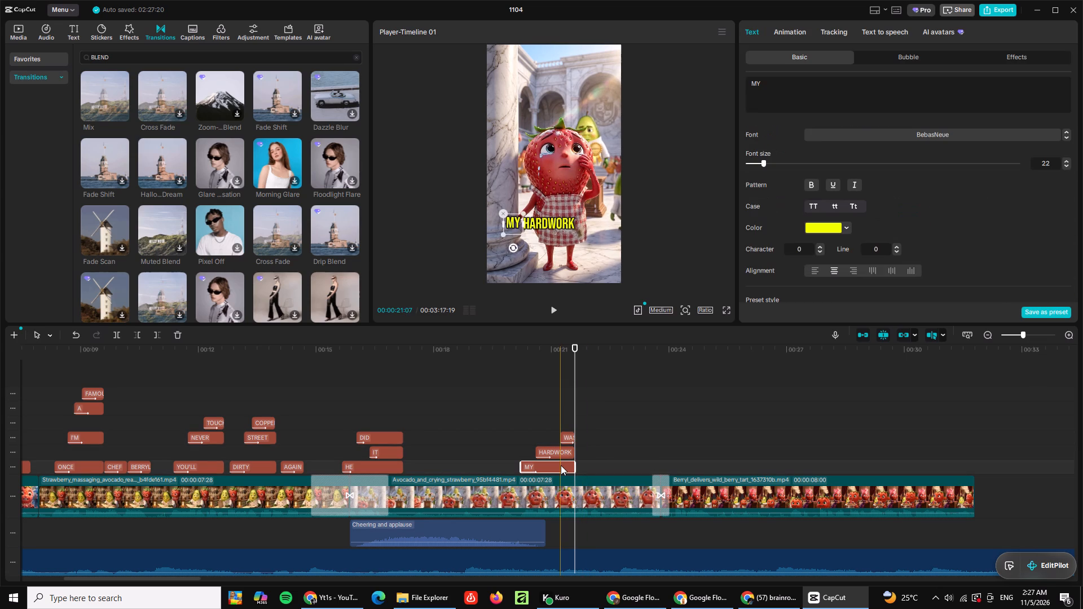
{"action": "key", "text": "ctrl+c"}
{"action": "key", "text": "ctrl+v"}
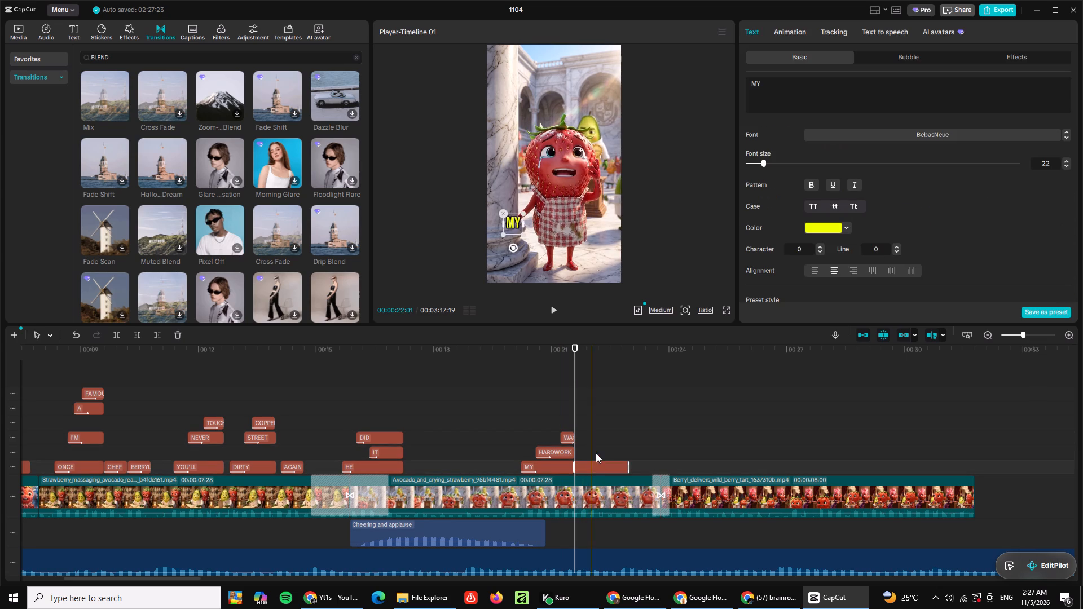
{"action": "double_click", "coordinate": [794, 90]}
{"action": "type", "text": "WORTH IT"}
Move the WORTH IT caption to the horizontal centre of the frame, over the strawberry's apron.
{"action": "left_click", "coordinate": [605, 403]}
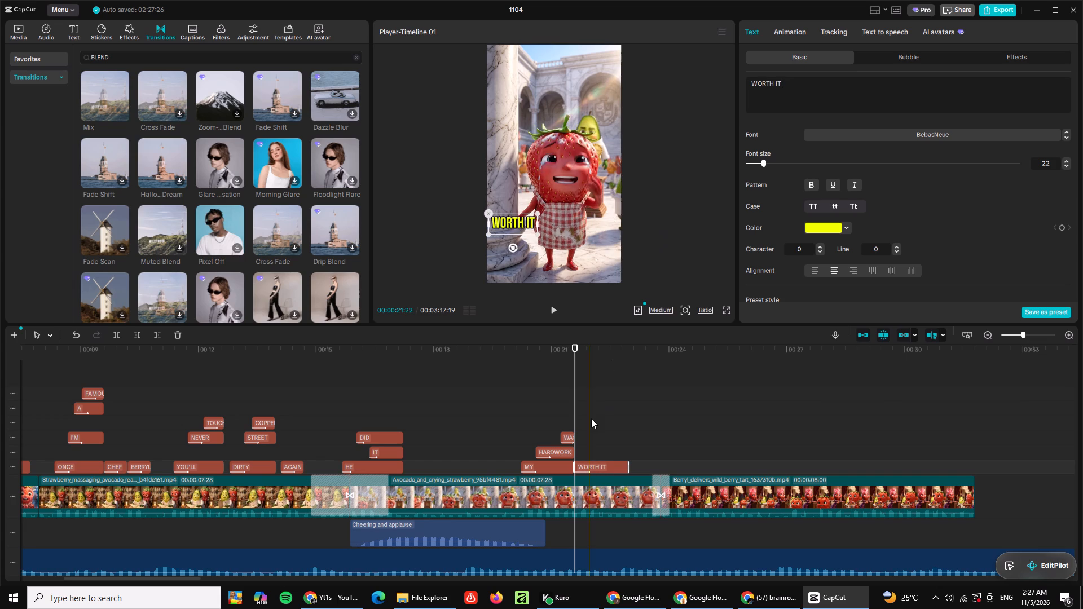
{"action": "left_click", "coordinate": [519, 223]}
{"action": "left_click_drag", "start_coordinate": [519, 220], "coordinate": [556, 228]}
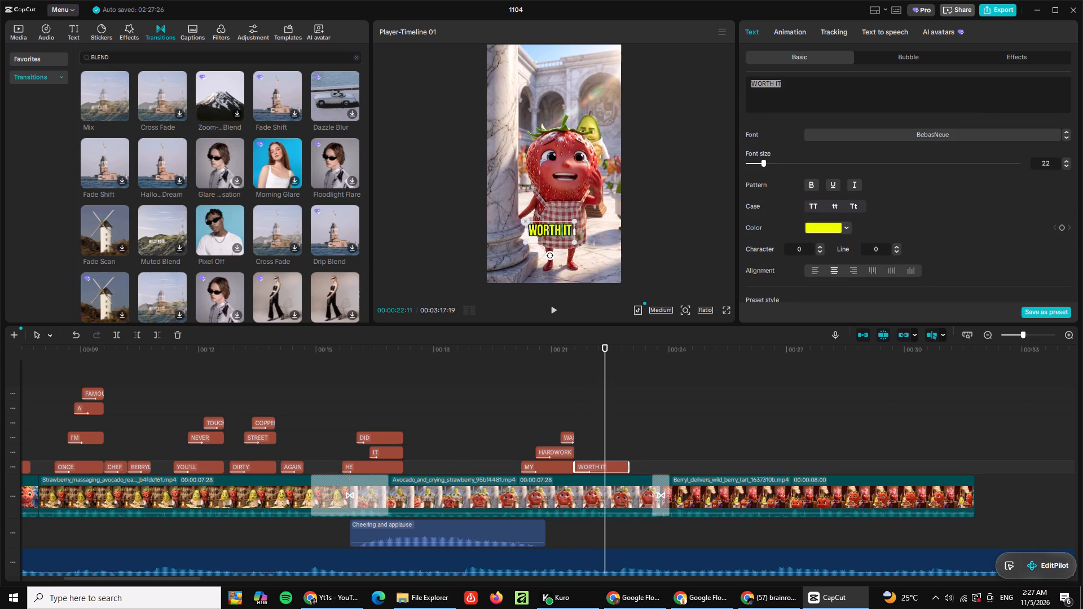
{"action": "left_click_drag", "start_coordinate": [556, 228], "coordinate": [556, 228]}
Play back from the MY HARDWORK WAS WORTH IT captions past the last clip, and replay the opening from the start.
{"action": "left_click", "coordinate": [514, 408]}
{"action": "key", "text": "space"}
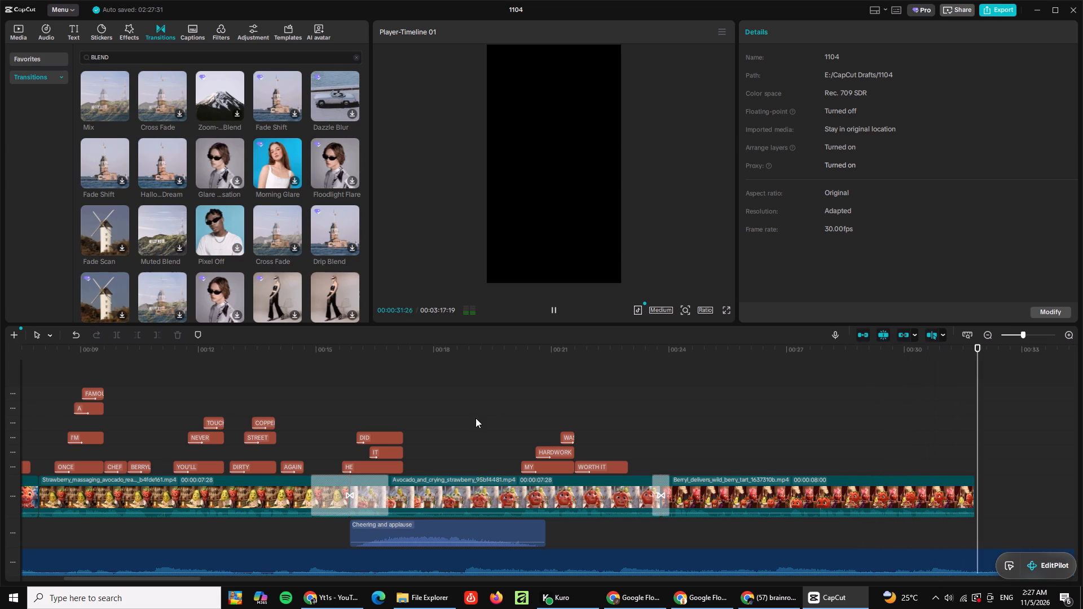
{"action": "key", "text": "space"}
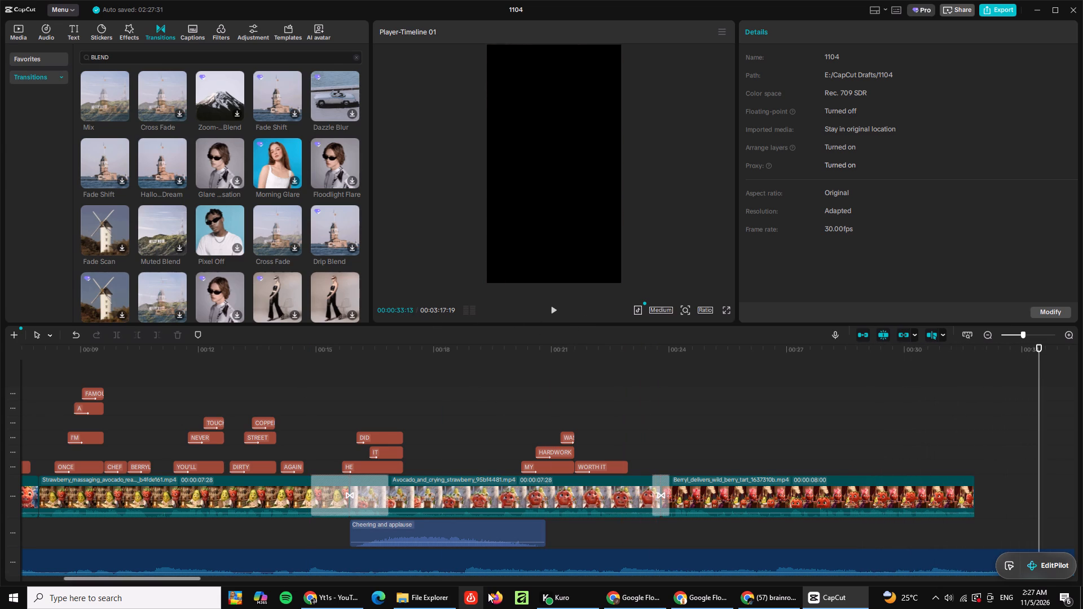
{"action": "left_click_drag", "start_coordinate": [195, 580], "coordinate": [48, 583]}
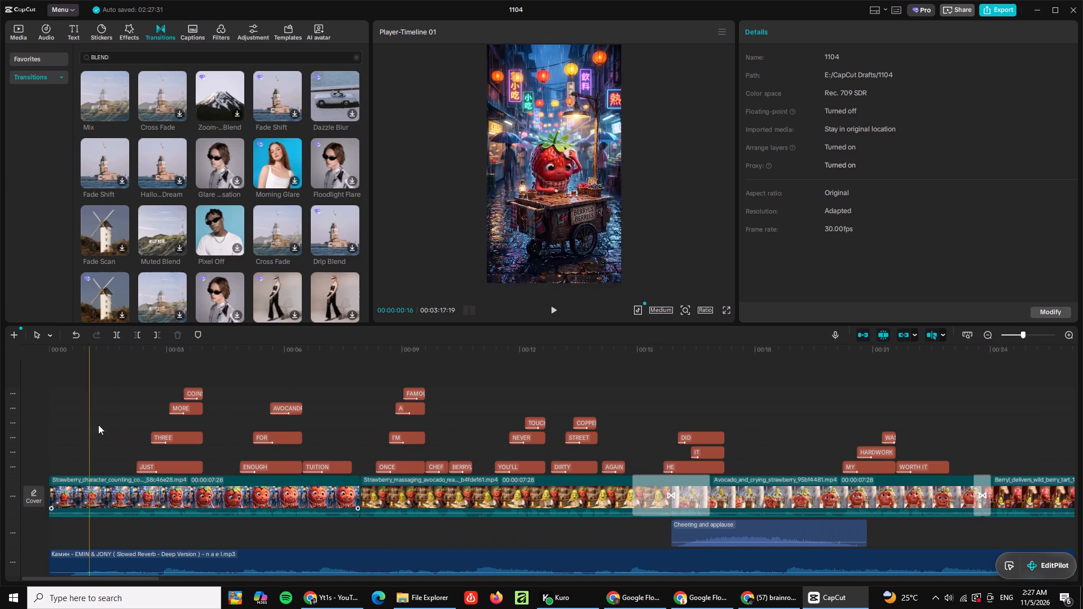
{"action": "left_click", "coordinate": [104, 390]}
{"action": "left_click_drag", "start_coordinate": [101, 389], "coordinate": [57, 407]}
{"action": "key", "text": "space"}
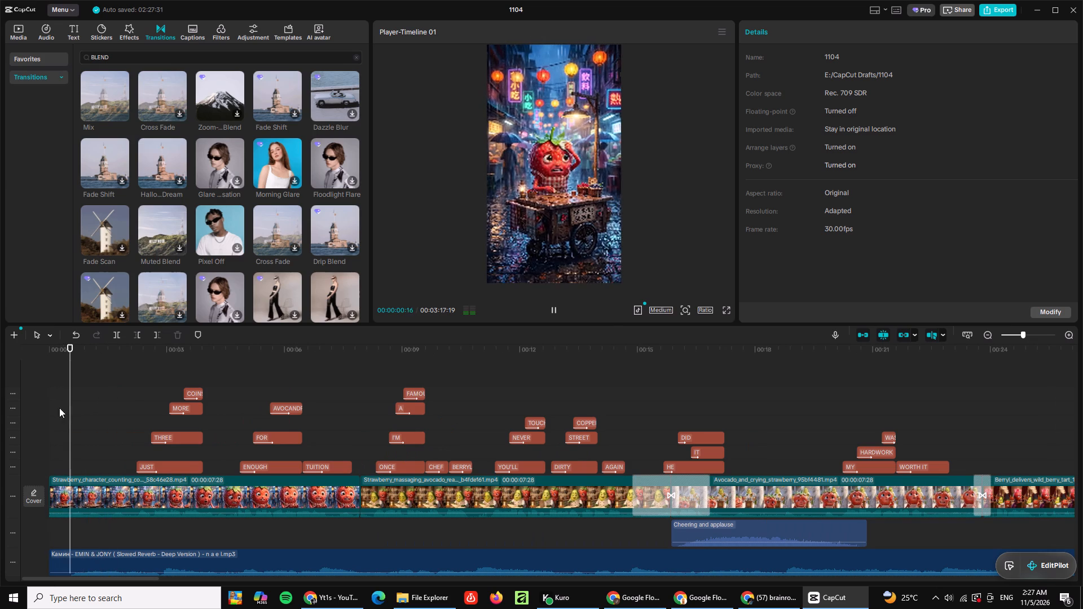
Play back the final berry tart clip, and replay from the transition between the second and third clips to check captions and transitions.
{"action": "left_click_drag", "start_coordinate": [139, 581], "coordinate": [236, 585]}
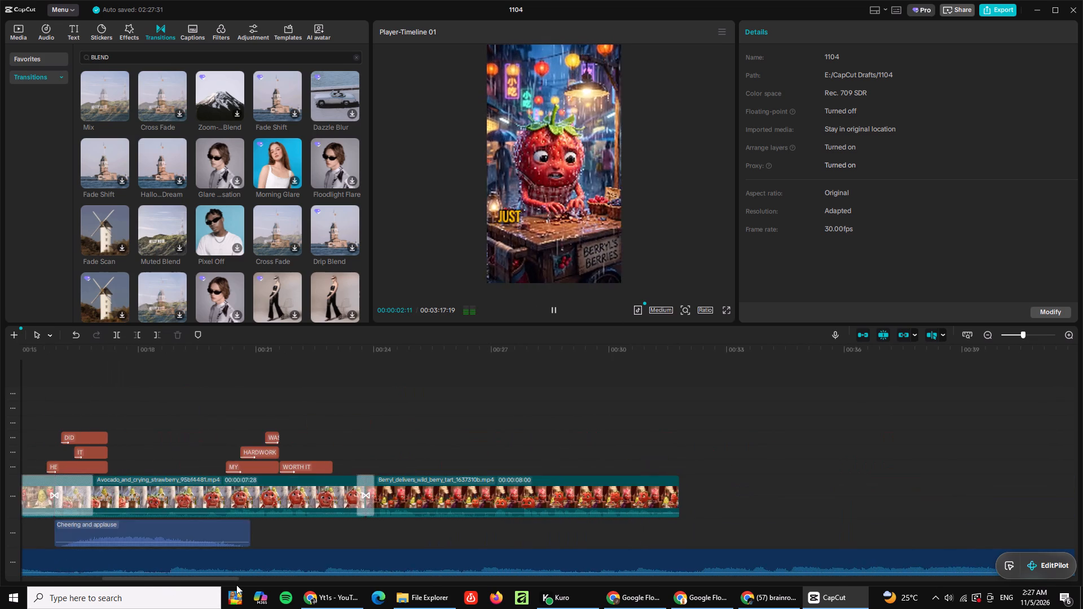
{"action": "left_click_drag", "start_coordinate": [236, 585], "coordinate": [228, 589]}
{"action": "left_click", "coordinate": [351, 502]}
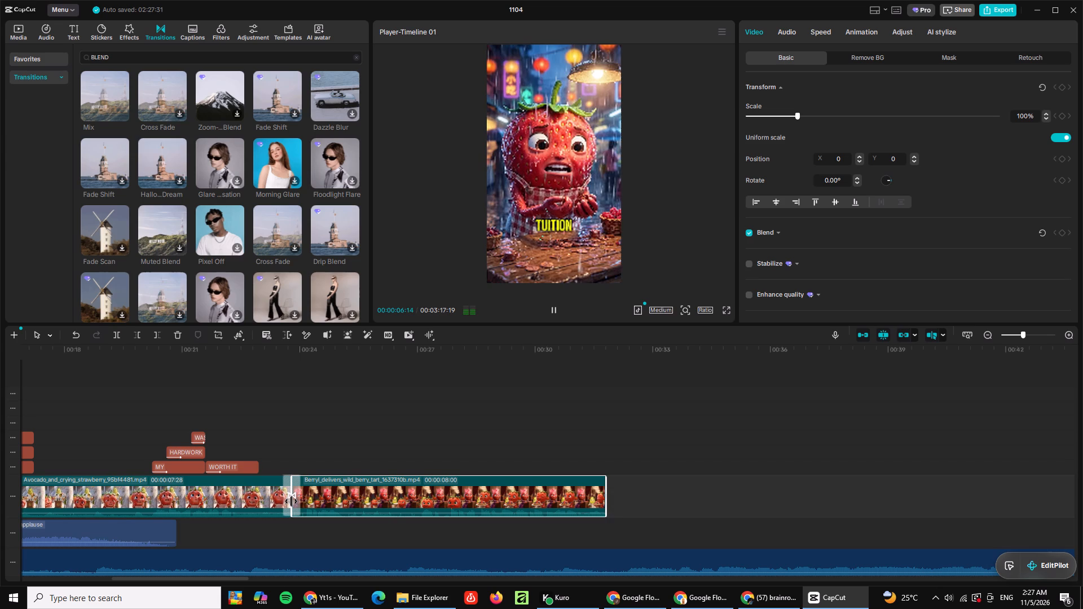
{"action": "left_click", "coordinate": [320, 445]}
{"action": "key", "text": "space"}
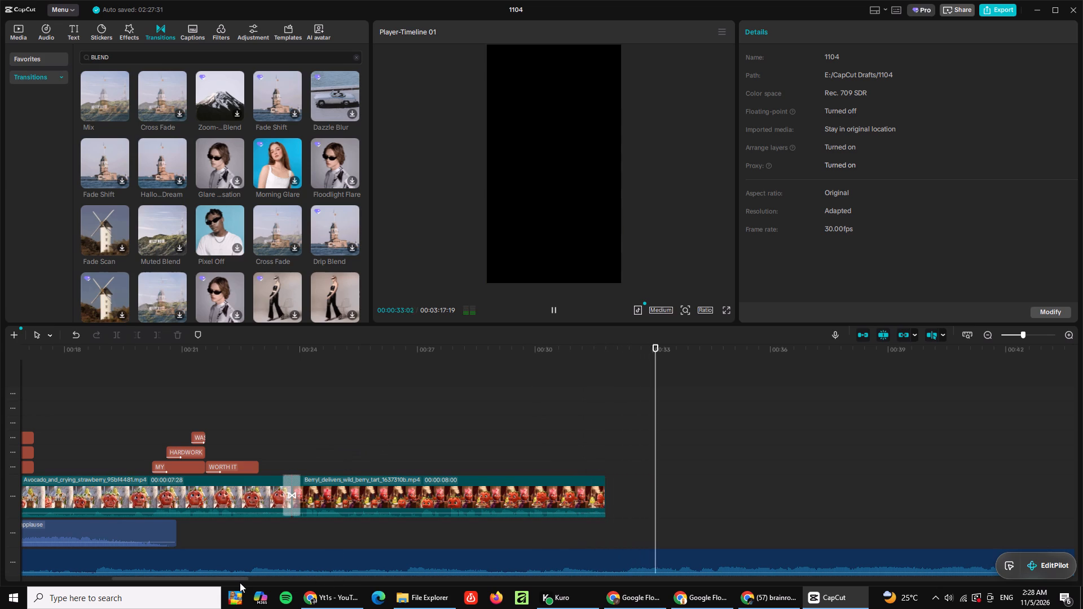
{"action": "left_click_drag", "start_coordinate": [240, 582], "coordinate": [160, 582]}
{"action": "left_click_drag", "start_coordinate": [179, 577], "coordinate": [112, 573]}
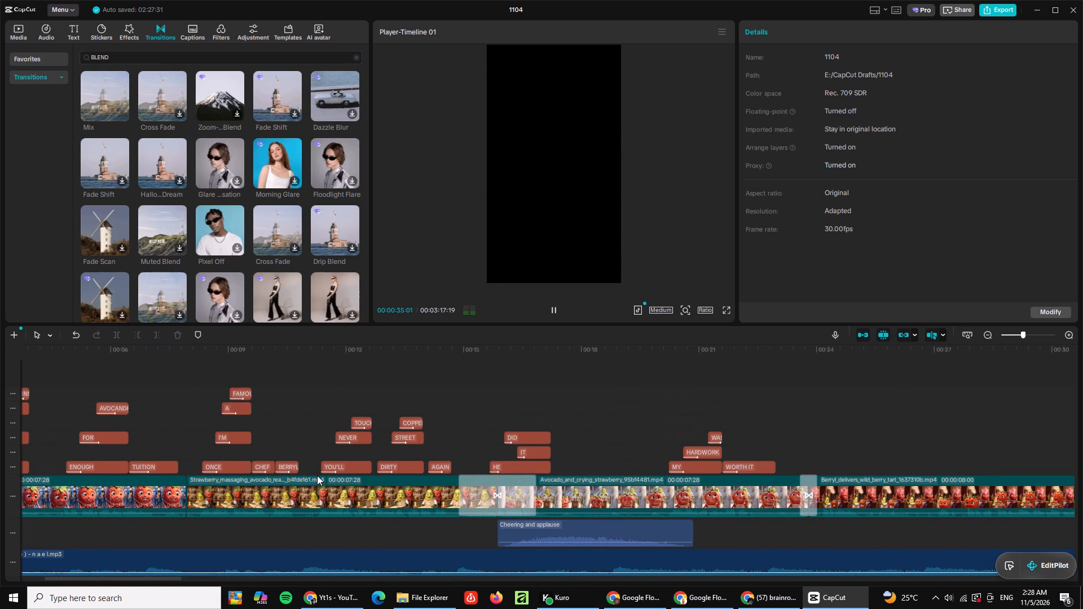
{"action": "left_click", "coordinate": [480, 368]}
{"action": "key", "text": "space"}
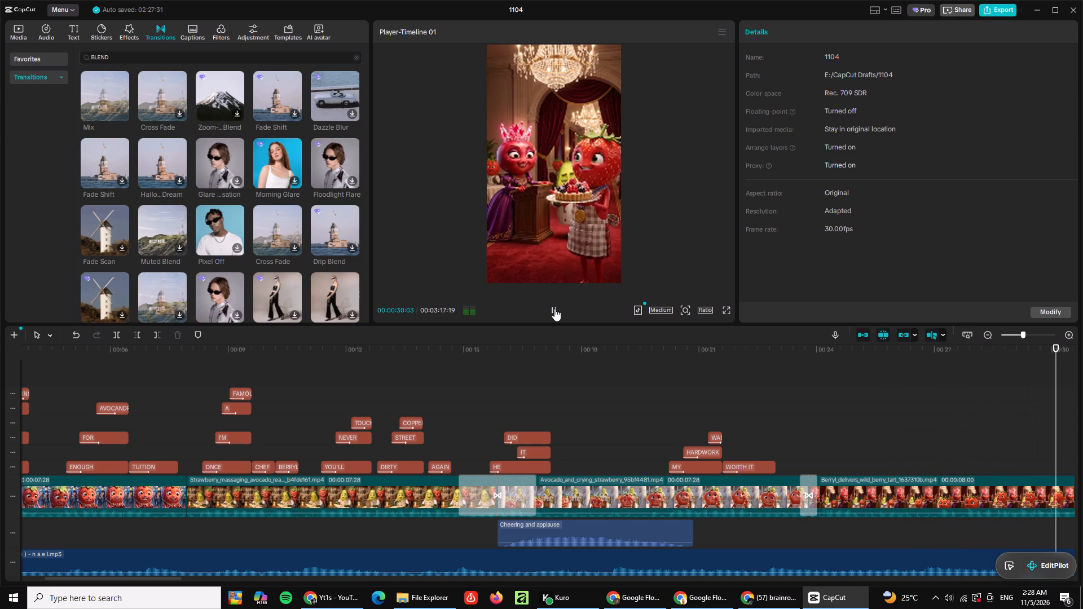
Replay the end of the final berry tart clip, and replay the opening clip from its JUST caption through TUITION to check captions and music.
{"action": "left_click", "coordinate": [554, 308]}
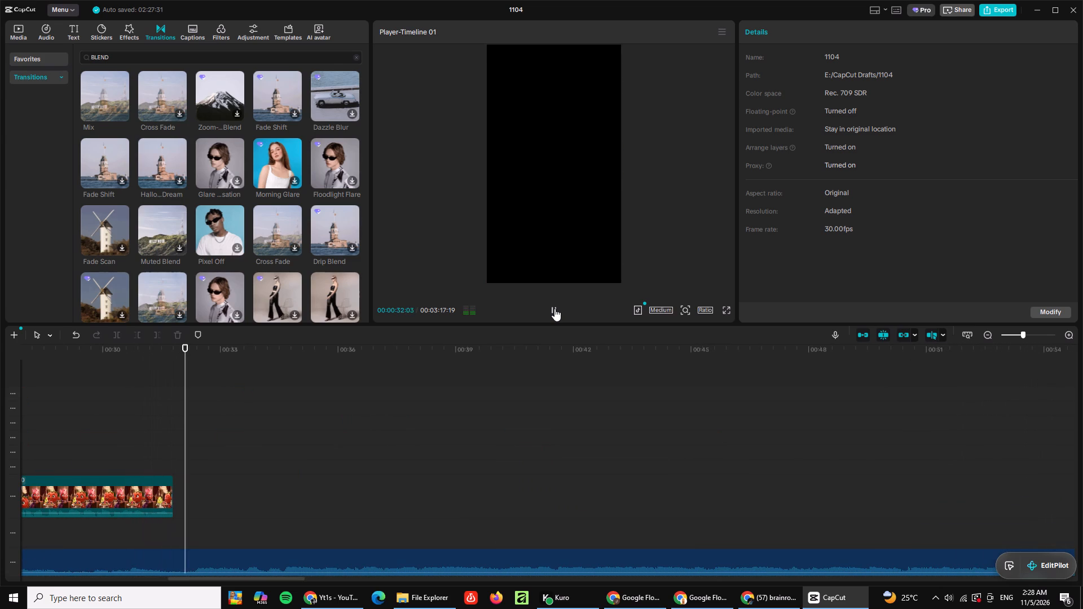
{"action": "left_click", "coordinate": [278, 572]}
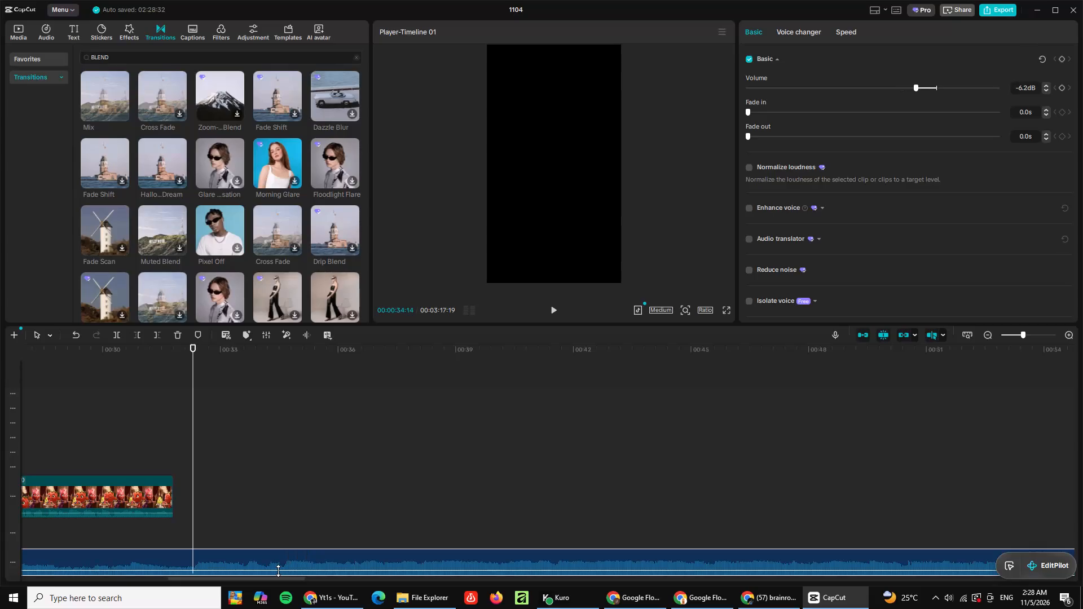
{"action": "left_click", "coordinate": [46, 416]}
{"action": "key", "text": "space"}
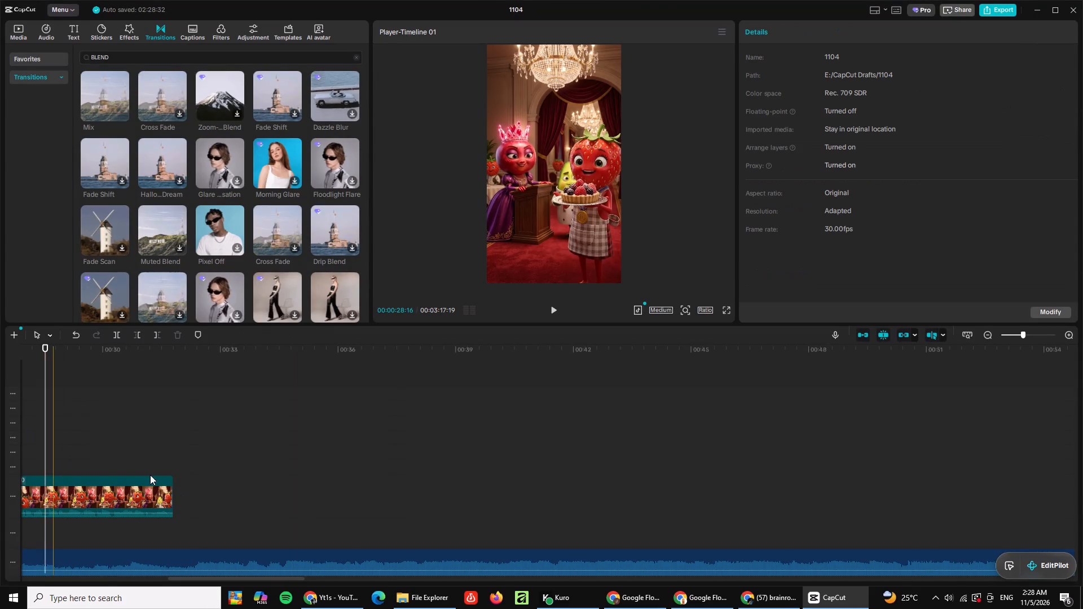
{"action": "left_click_drag", "start_coordinate": [193, 580], "coordinate": [33, 584]}
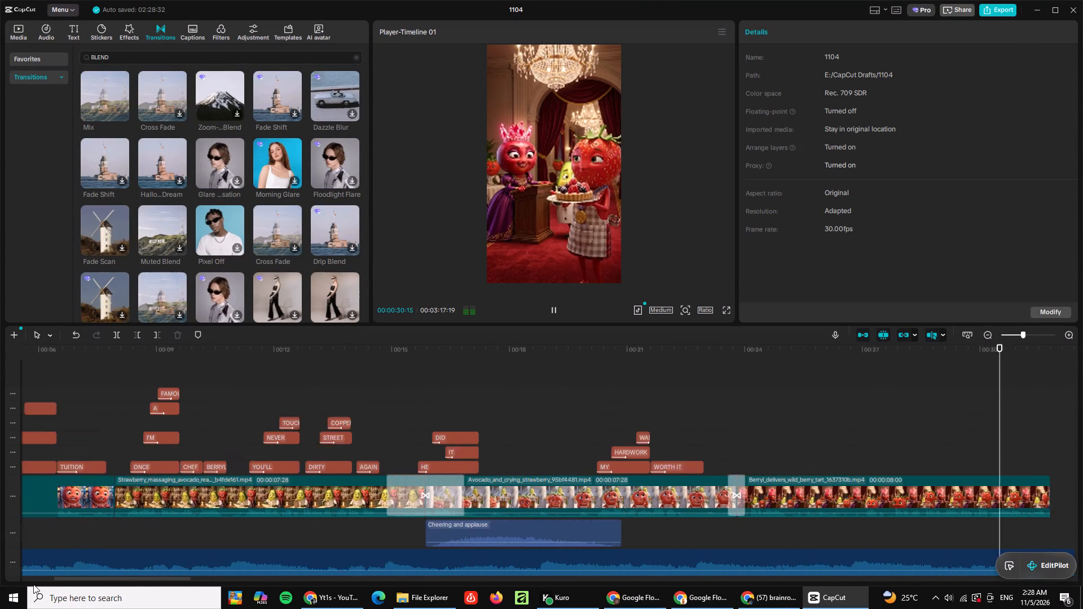
{"action": "left_click_drag", "start_coordinate": [33, 584], "coordinate": [0, 584]}
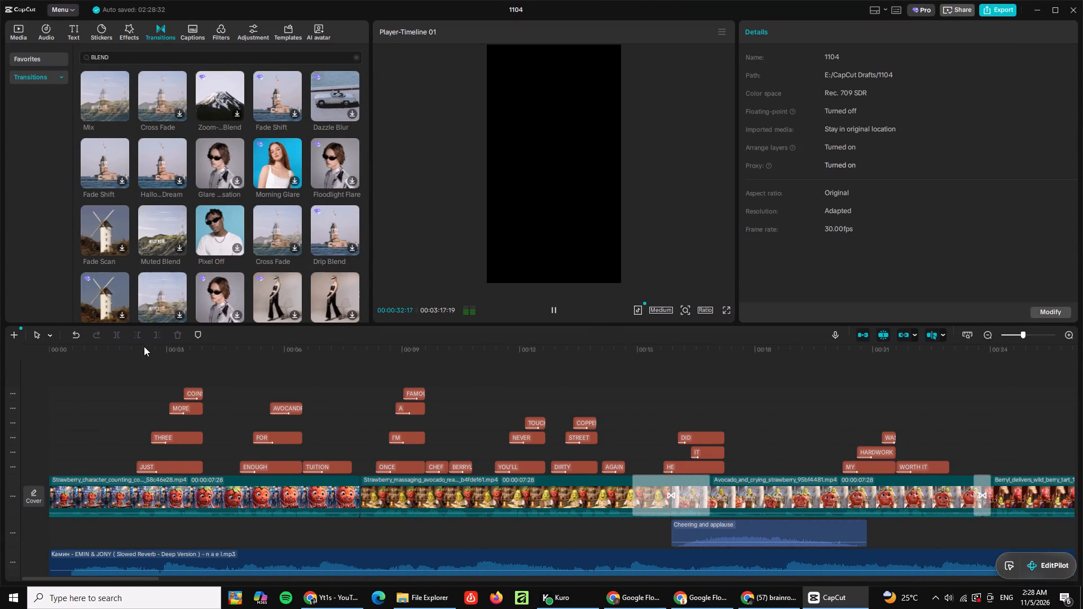
{"action": "left_click", "coordinate": [144, 346]}
{"action": "key", "text": "space"}
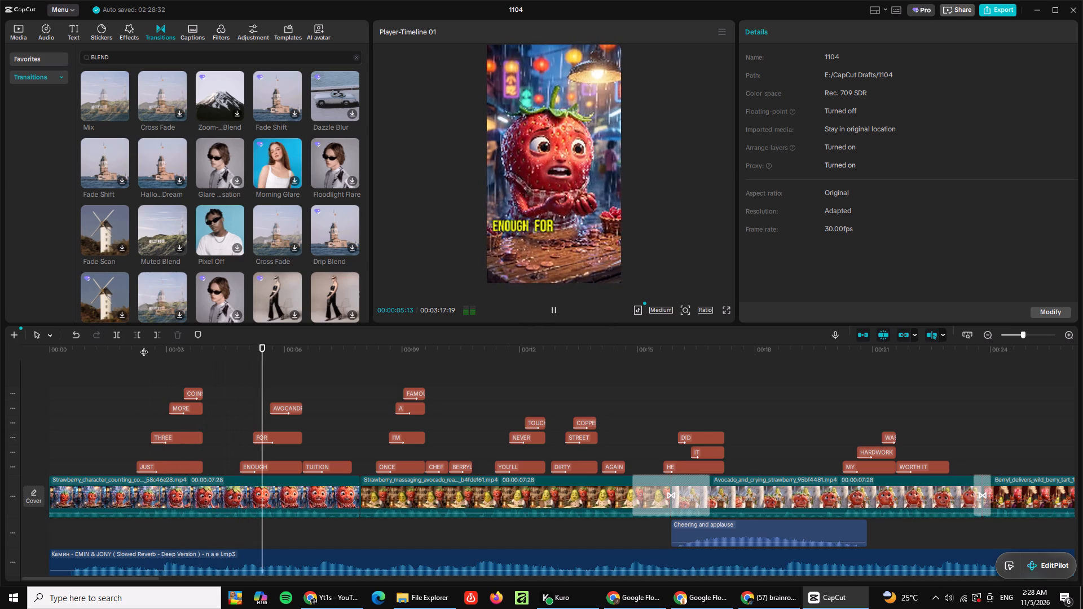
{"action": "left_click", "coordinate": [551, 310]}
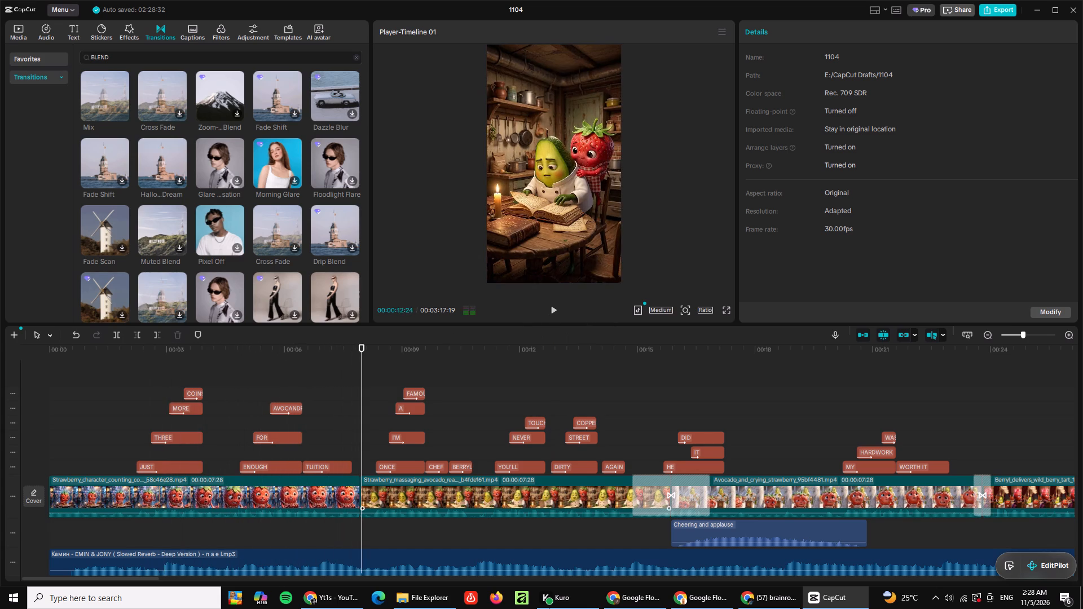